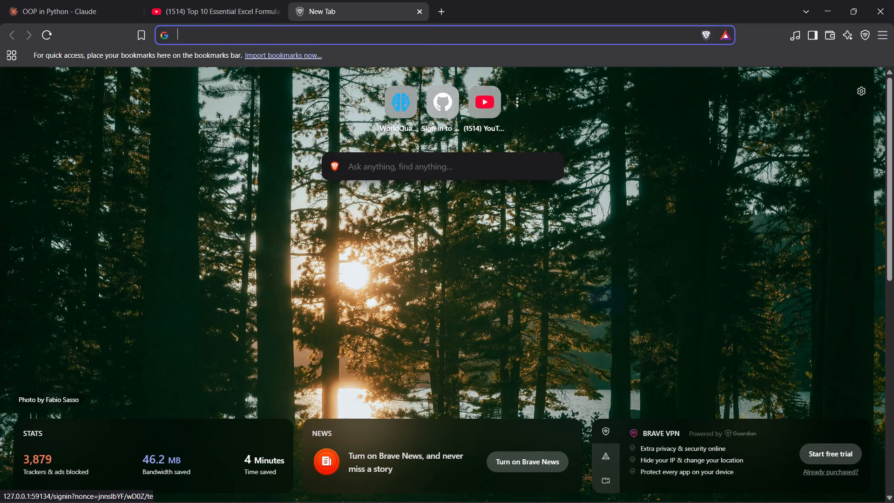
Switch to the open YouTube video page and search for "excel full course beginner to advanced".
left_click(221, 12)
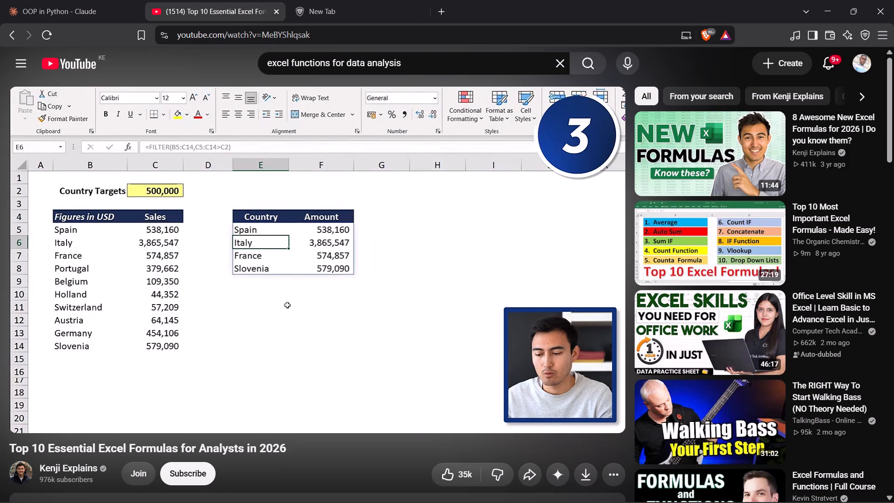
left_click(560, 71)
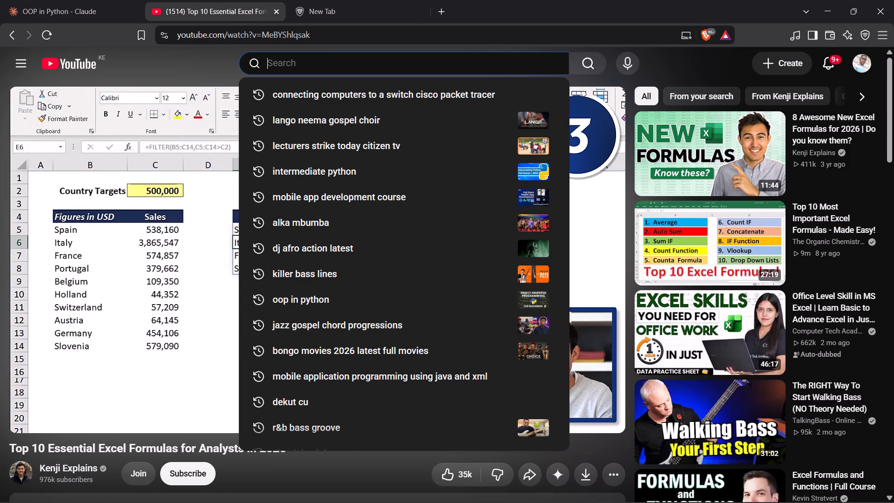
type("ex")
type("cel")
key("space")
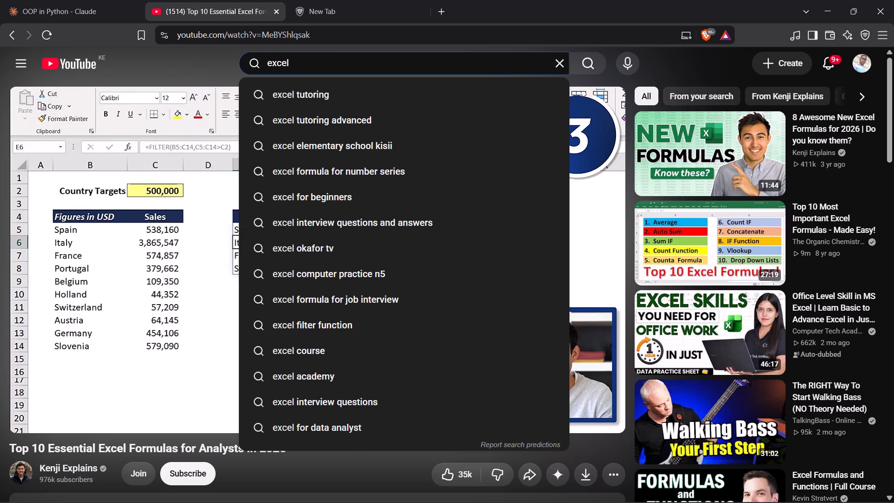
type("full")
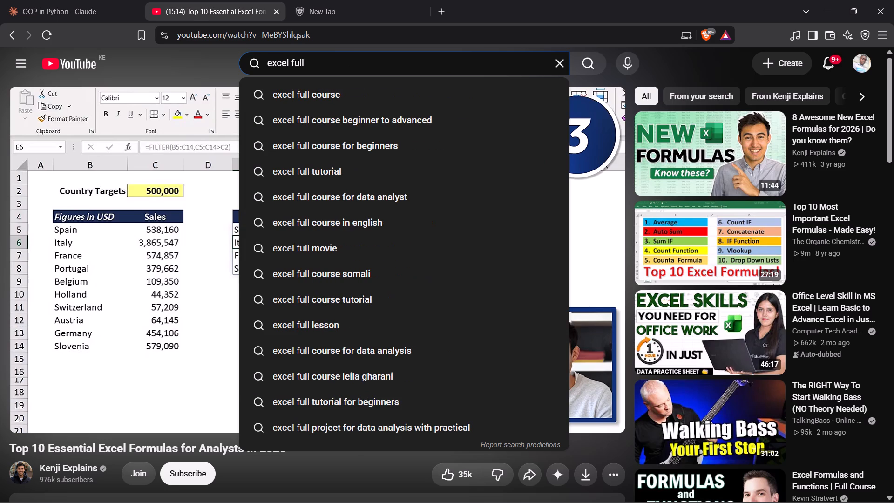
left_click(412, 128)
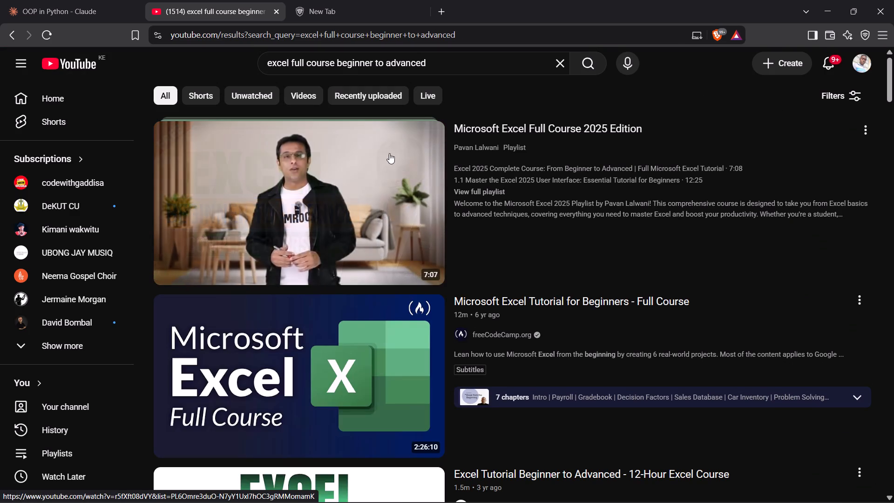
Browse the Excel course search results, comparing titles, channels, durations and chapters.
scroll(353, 315, "down", 1)
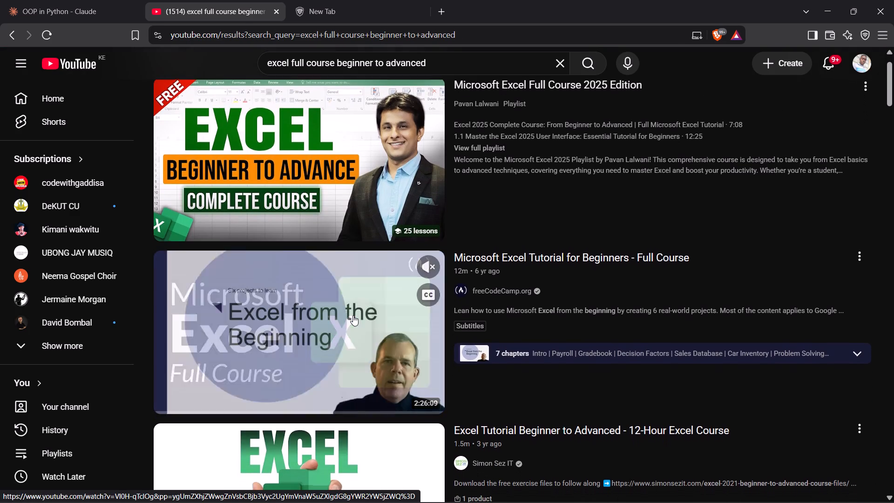
scroll(353, 315, "down", 2)
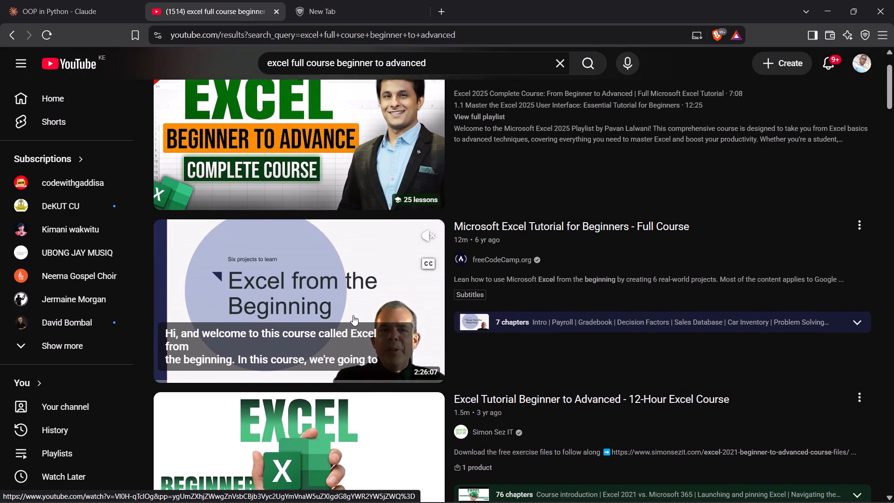
scroll(353, 315, "down", 3)
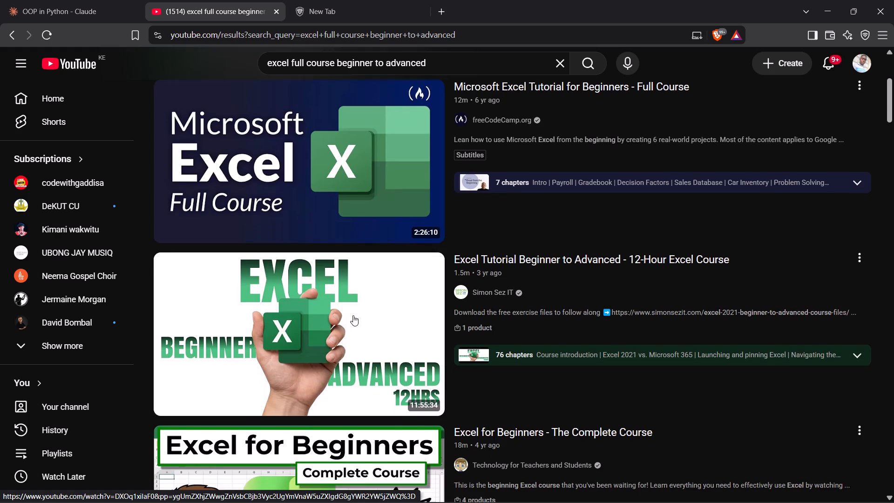
scroll(353, 315, "down", 2)
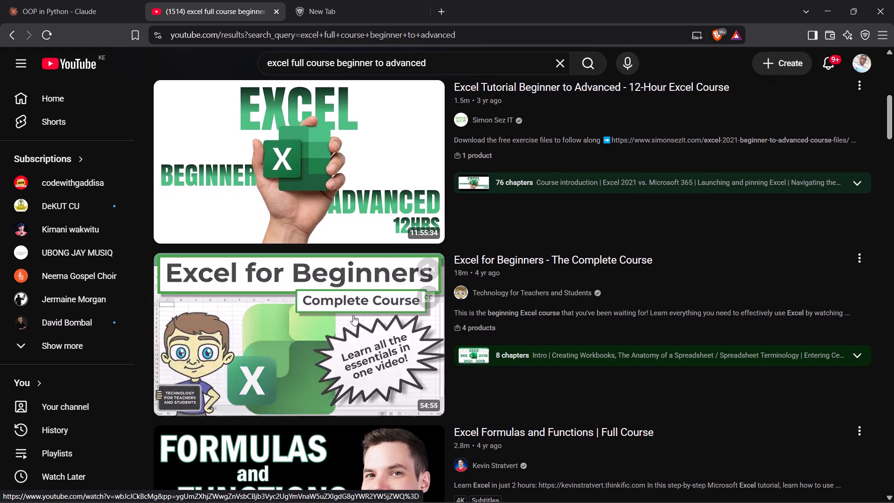
scroll(353, 315, "down", 3)
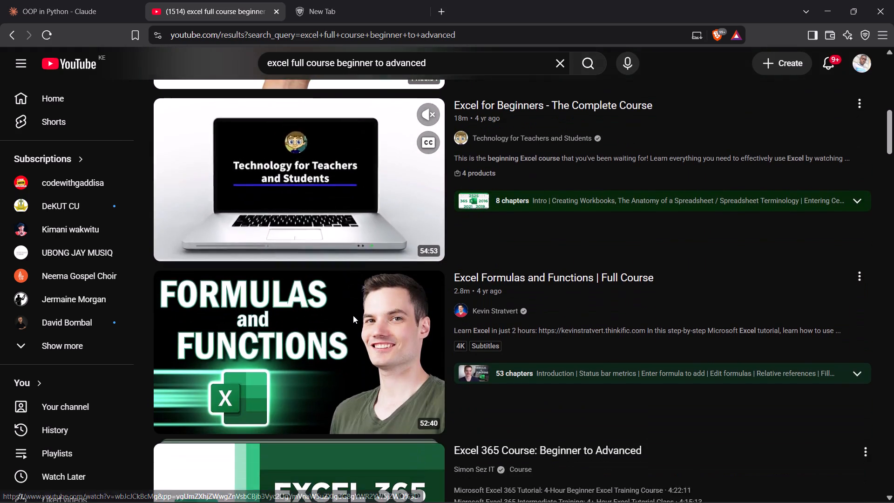
scroll(353, 315, "down", 1)
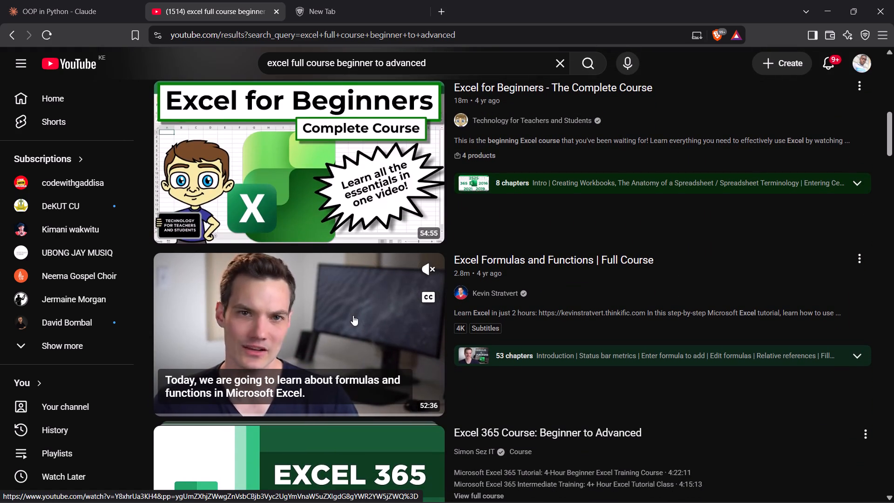
scroll(353, 315, "down", 4)
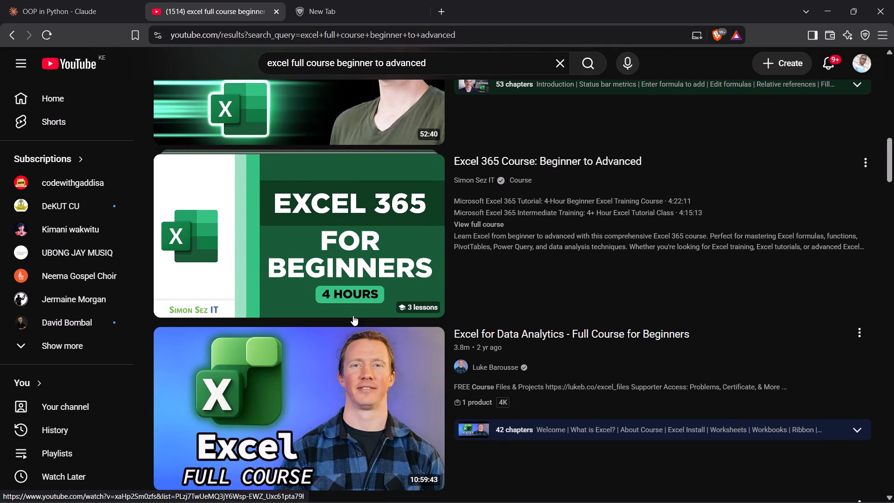
scroll(353, 315, "down", 3)
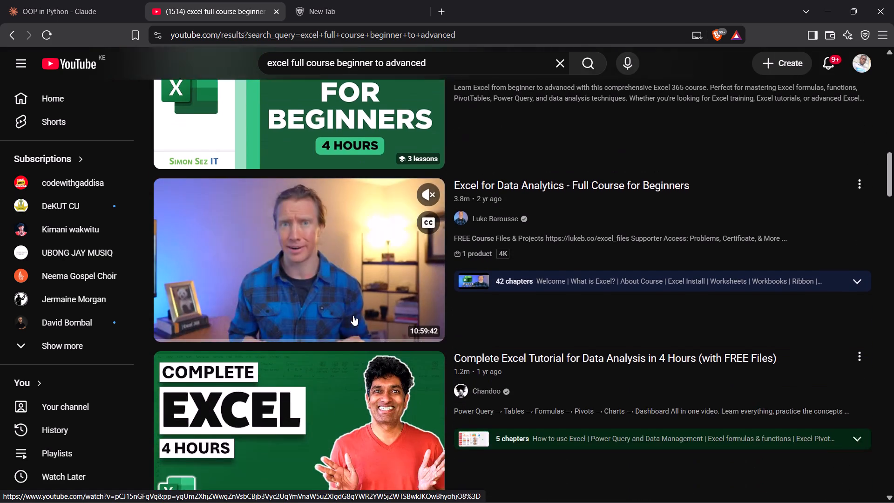
scroll(353, 315, "down", 2)
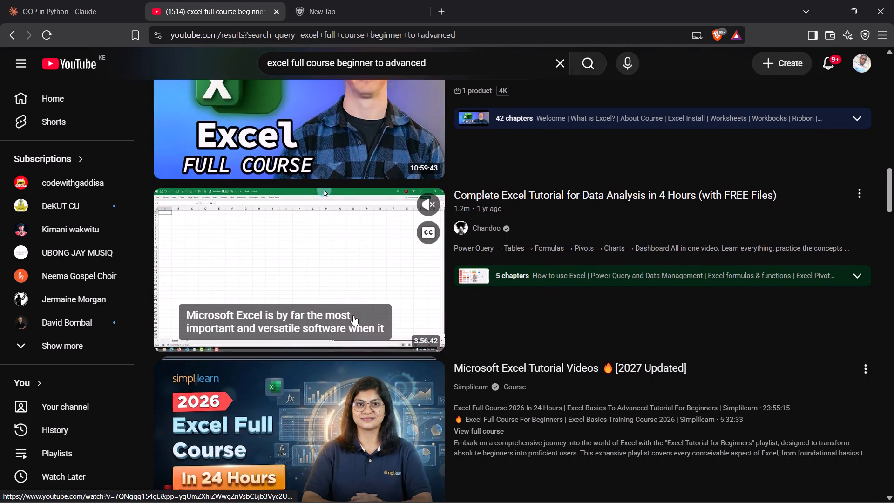
scroll(353, 315, "down", 3)
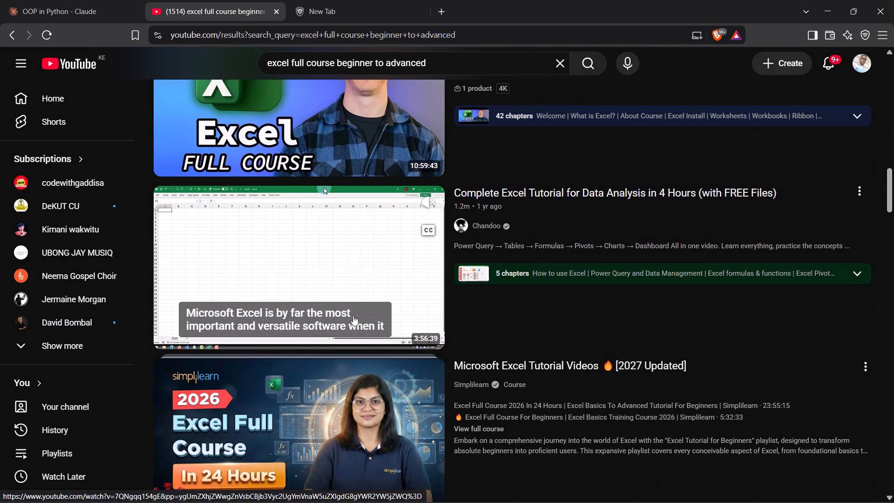
scroll(353, 315, "down", 3)
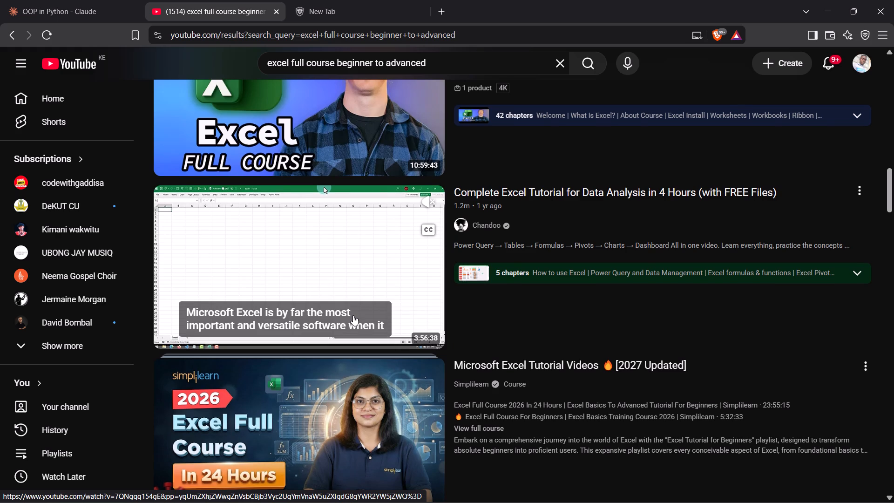
scroll(353, 315, "down", 4)
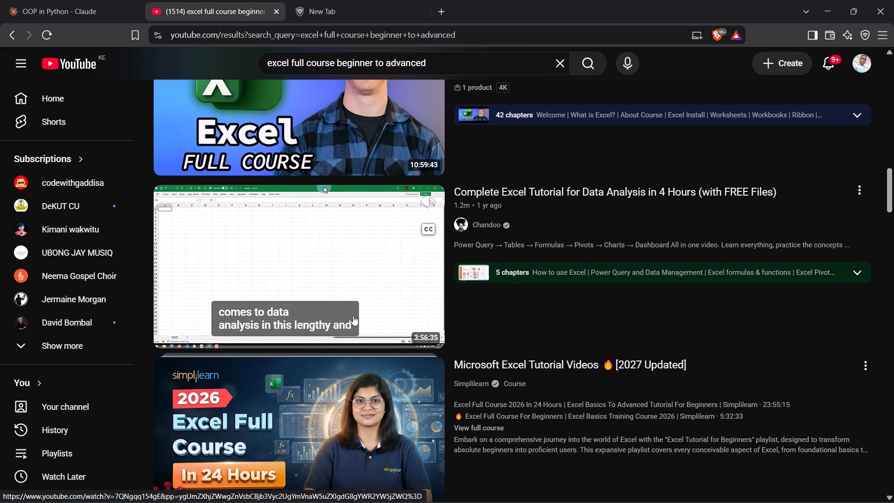
scroll(353, 315, "down", 4)
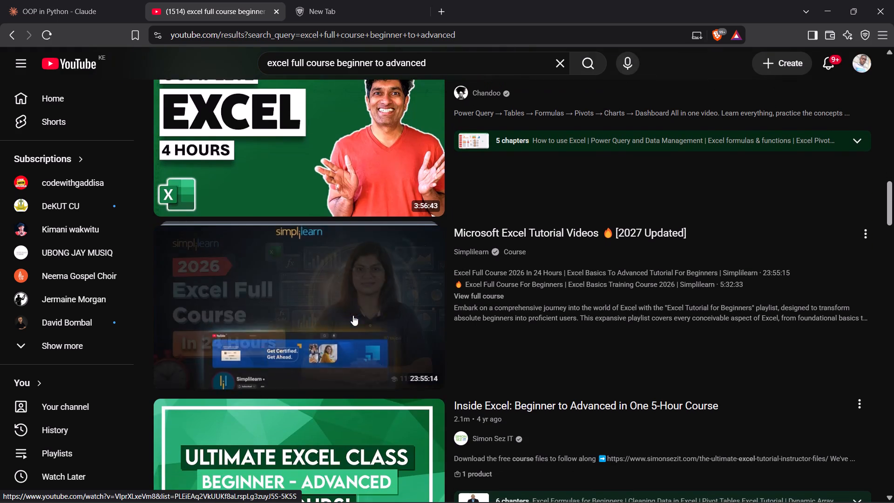
scroll(353, 315, "down", 4)
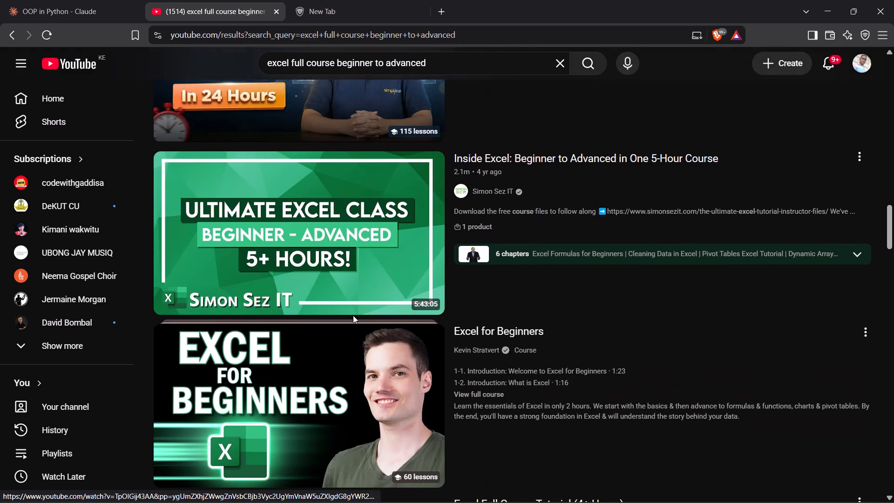
scroll(353, 315, "down", 3)
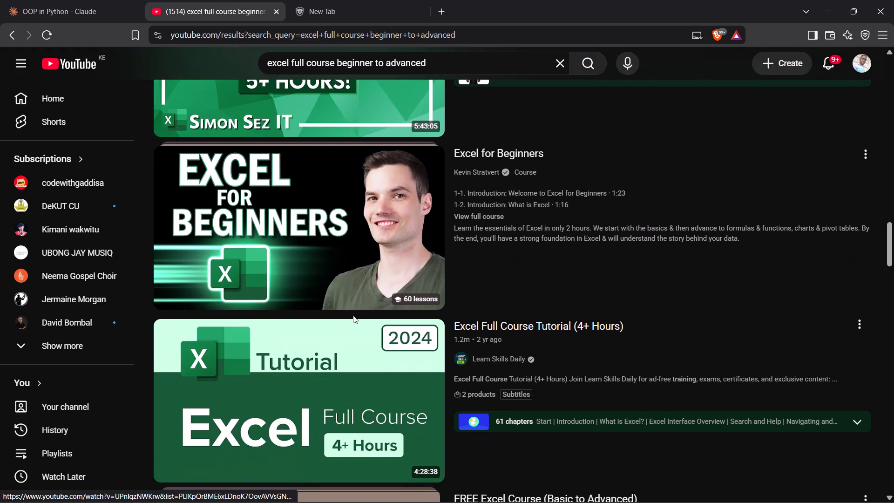
scroll(353, 315, "down", 6)
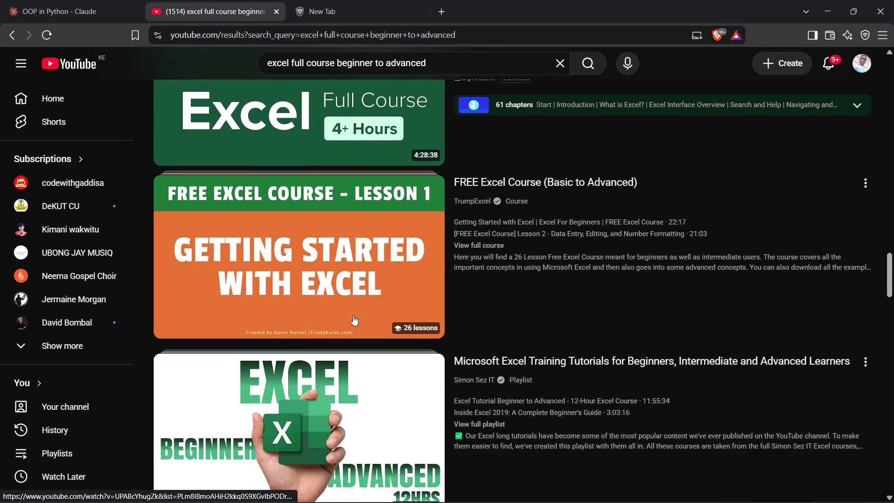
scroll(353, 315, "down", 6)
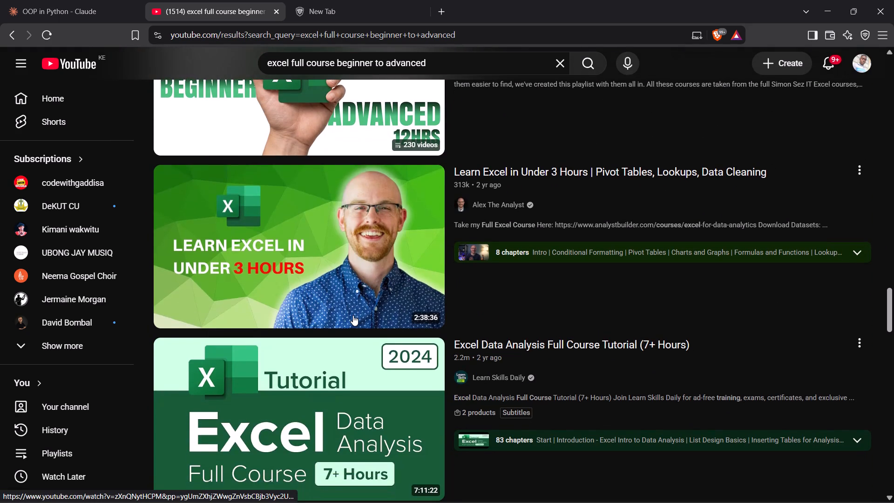
scroll(353, 315, "down", 2)
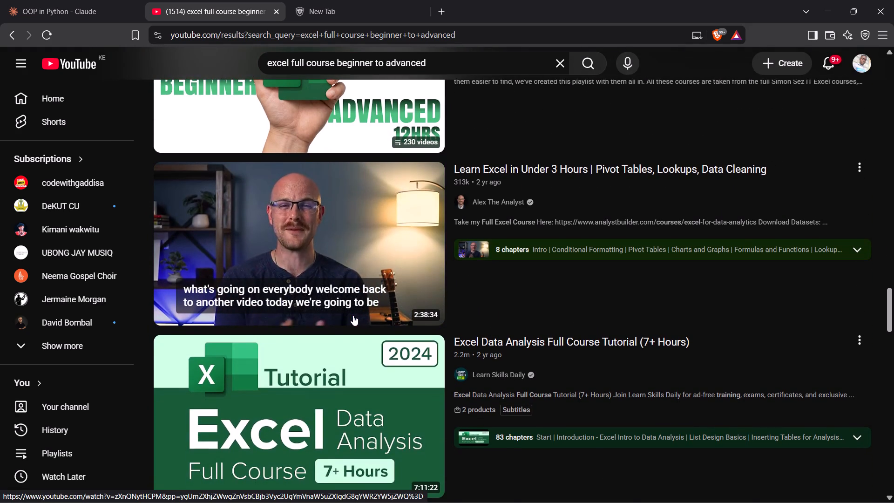
scroll(353, 315, "down", 1)
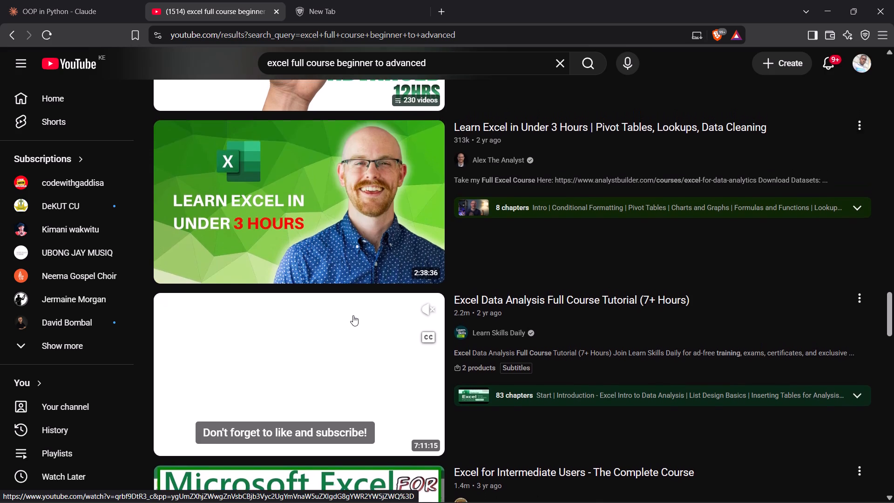
Look back through the Excel course search results, comparing their titles, durations and chapters.
scroll(353, 315, "up", 5)
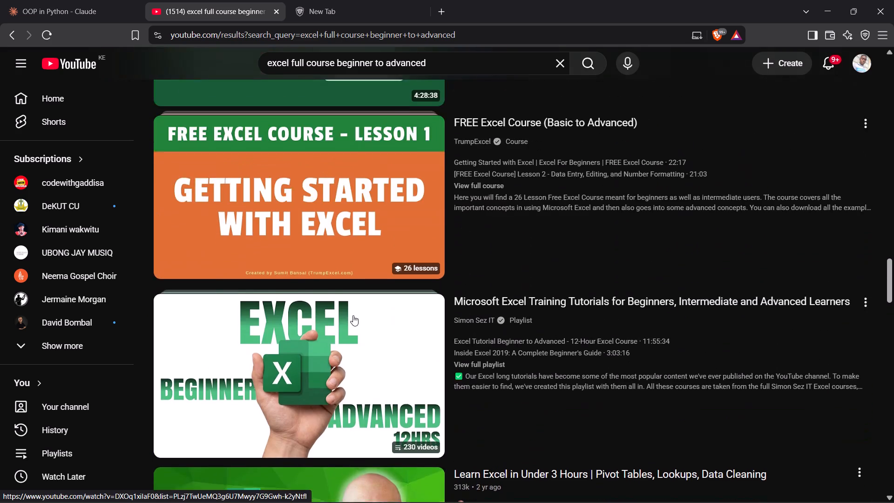
scroll(353, 315, "up", 9)
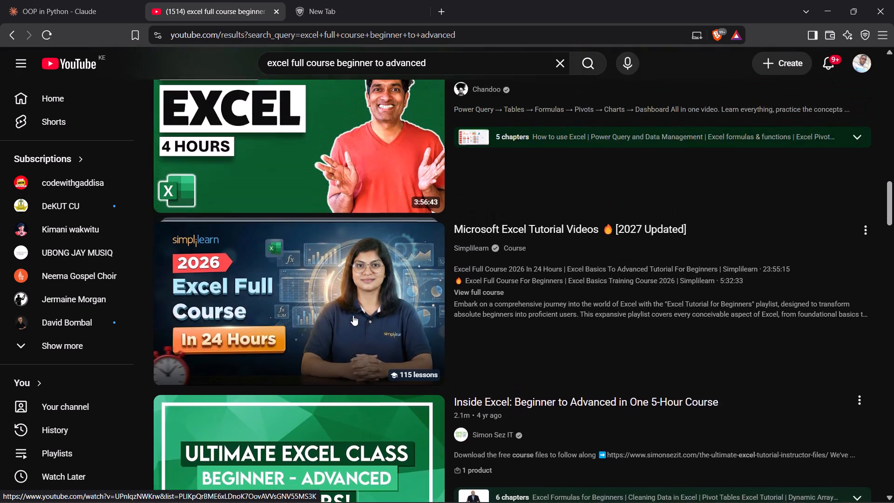
scroll(353, 315, "up", 5)
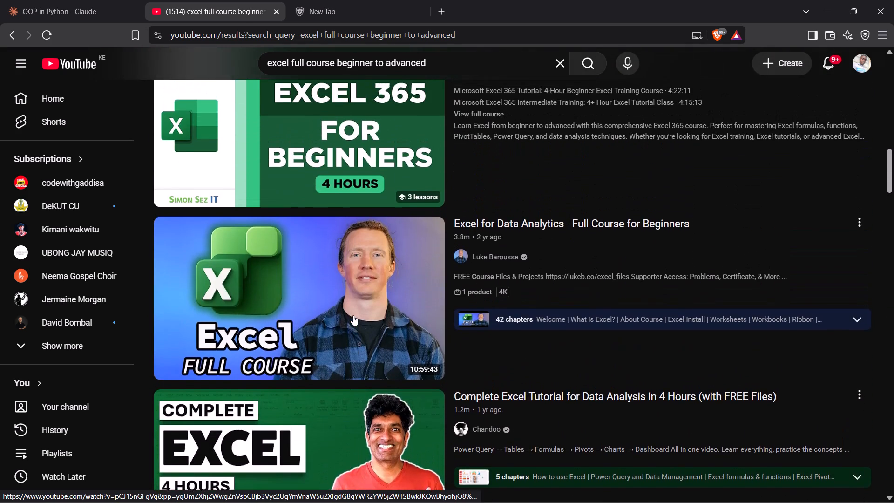
scroll(353, 315, "up", 5)
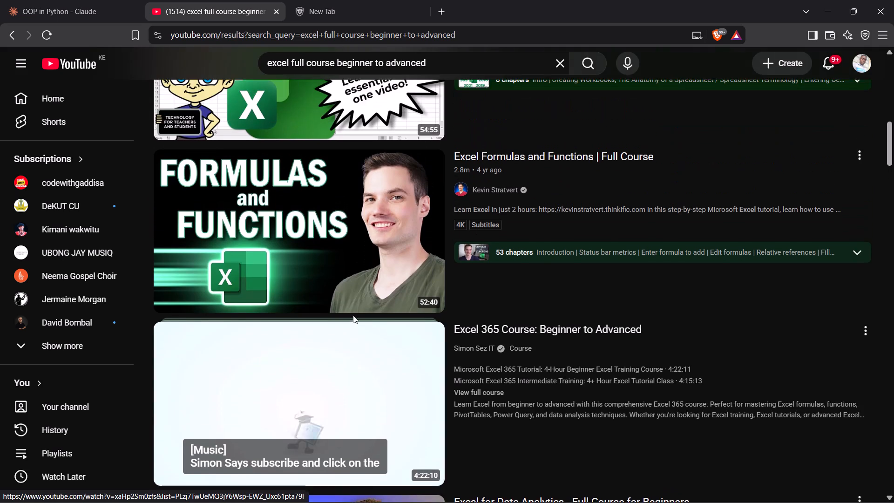
scroll(353, 315, "up", 2)
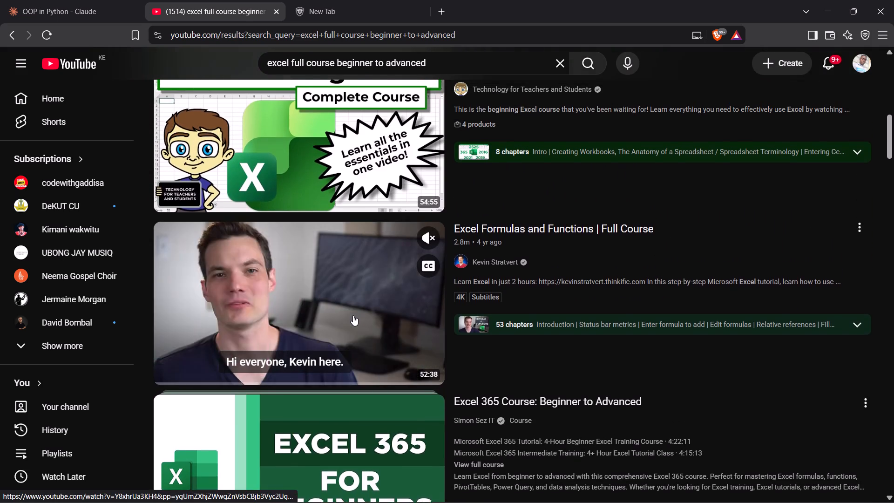
scroll(353, 315, "up", 1)
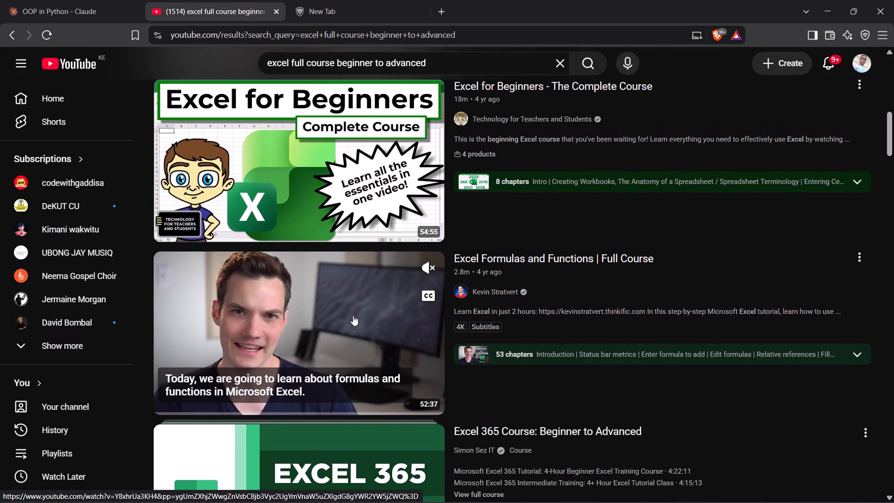
scroll(353, 315, "up", 1)
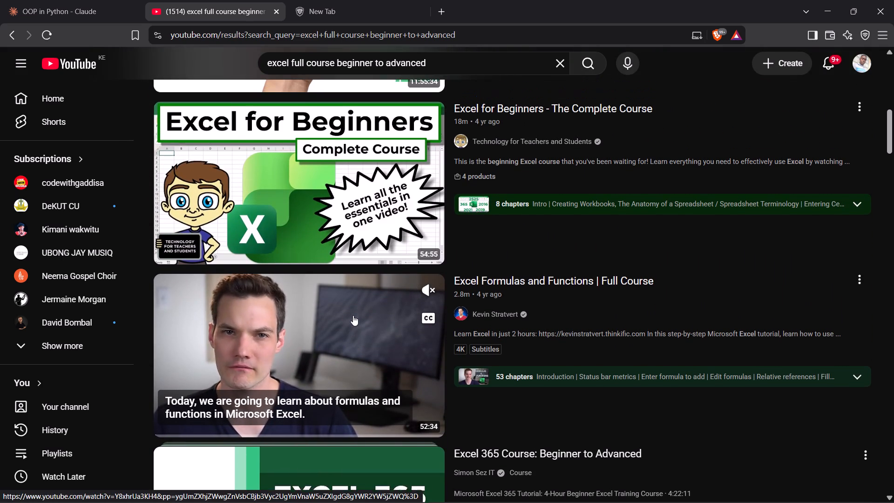
scroll(353, 315, "up", 1)
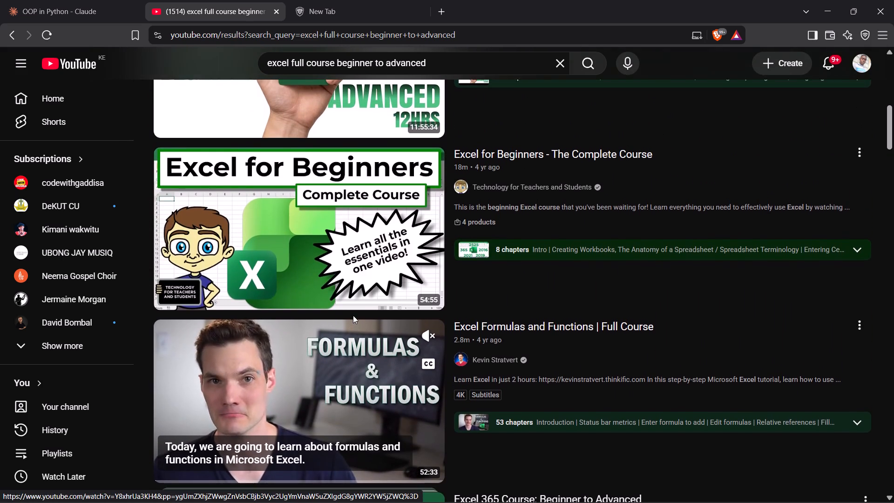
scroll(353, 315, "up", 1)
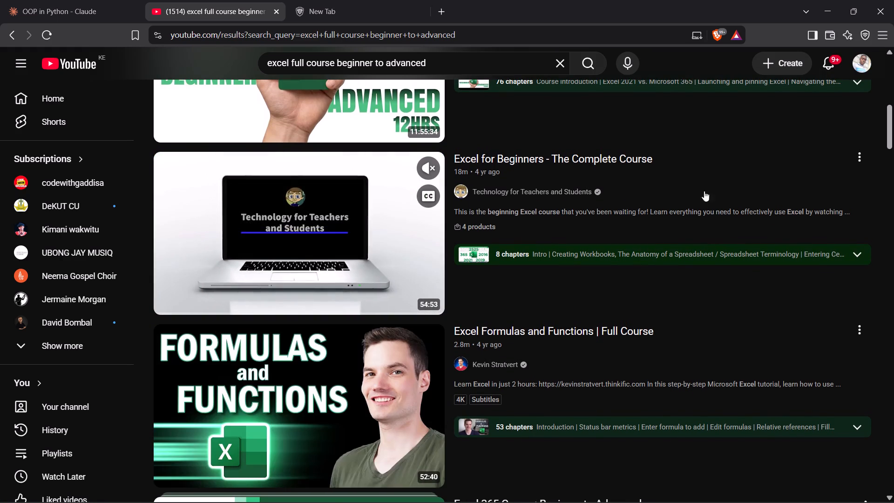
Download the video "Excel for Beginners - The Complete Course" in Standard (480p) quality.
scroll(728, 184, "up", 3)
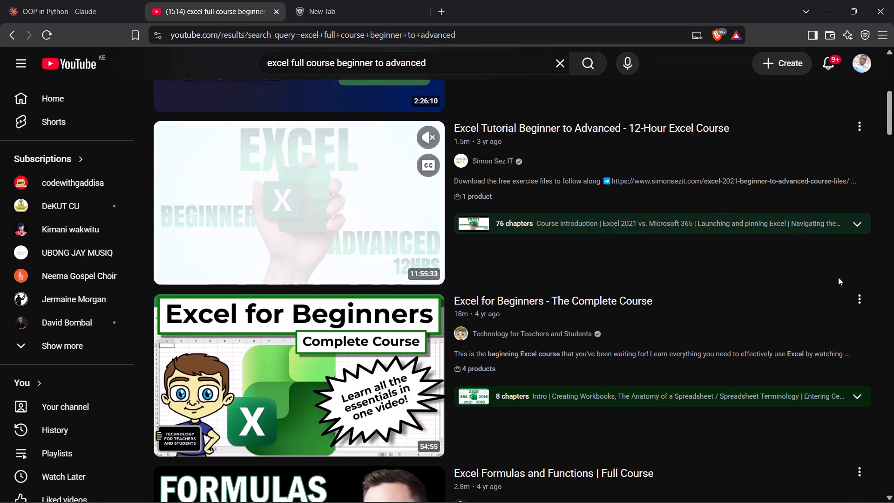
left_click(856, 296)
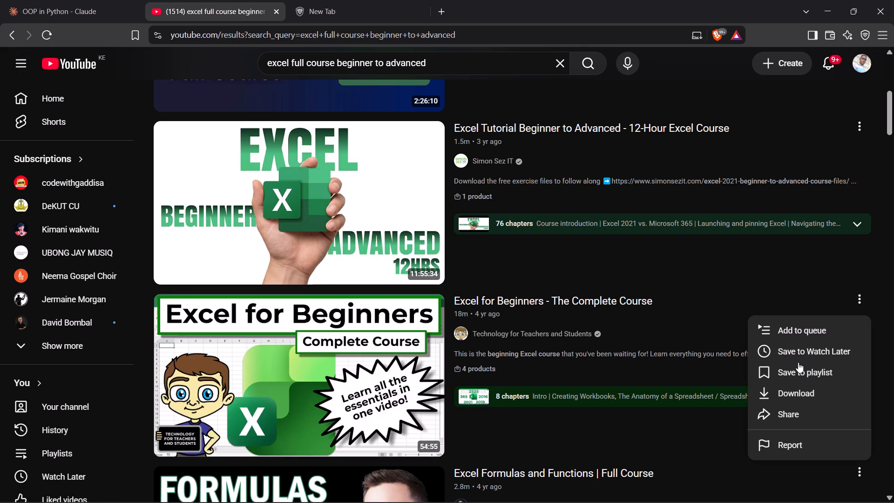
left_click(786, 391)
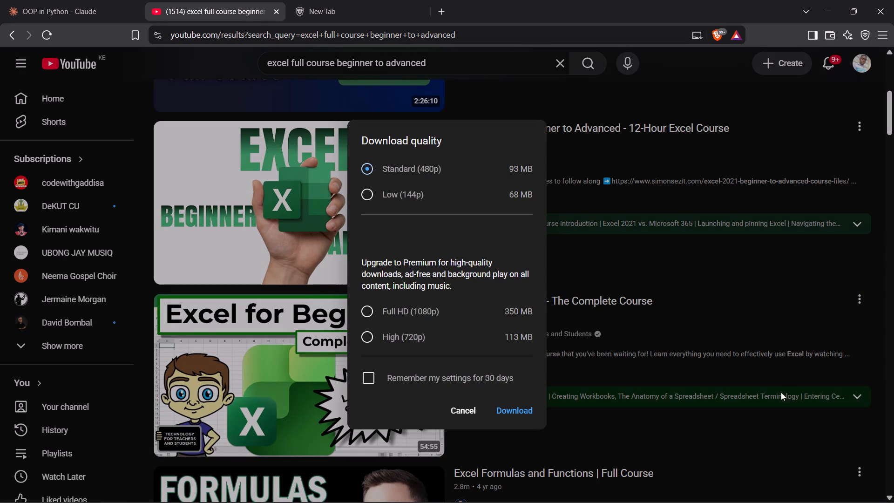
left_click(508, 410)
Download Kevin Stratvert's video "Excel Formulas and Functions | Full Course" in Standard (480p) quality.
scroll(508, 410, "down", 1)
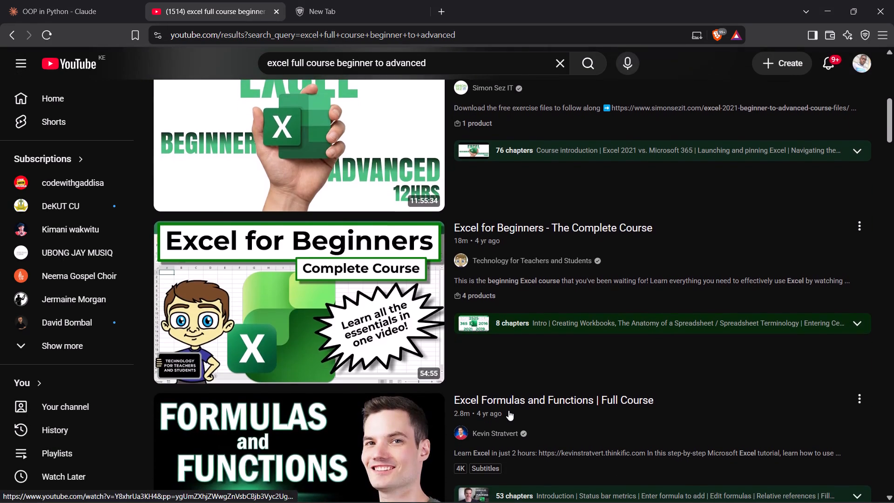
scroll(508, 410, "down", 4)
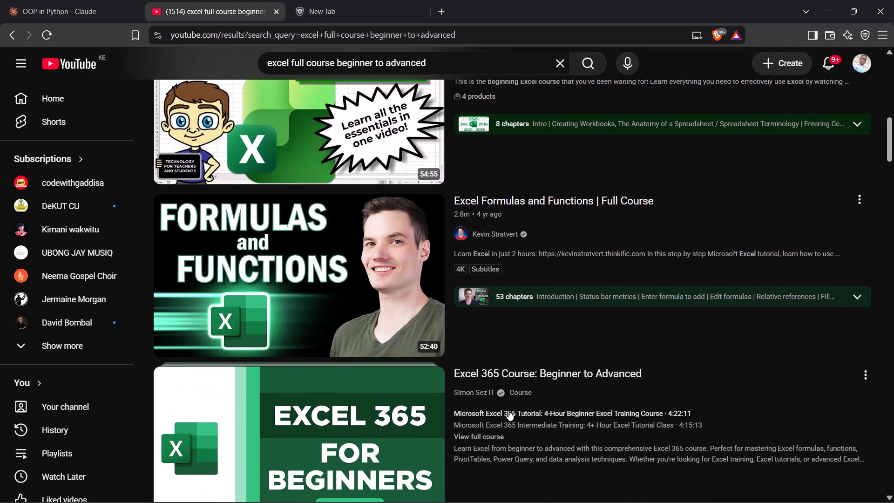
left_click(861, 199)
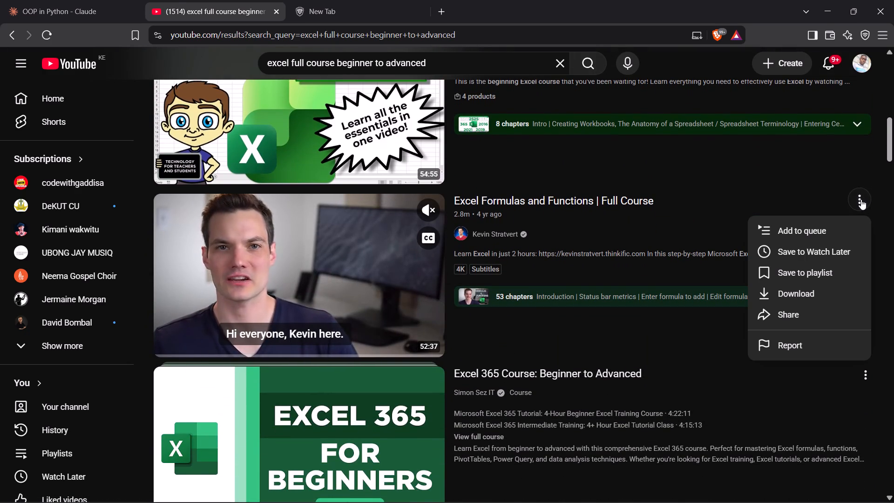
left_click(792, 286)
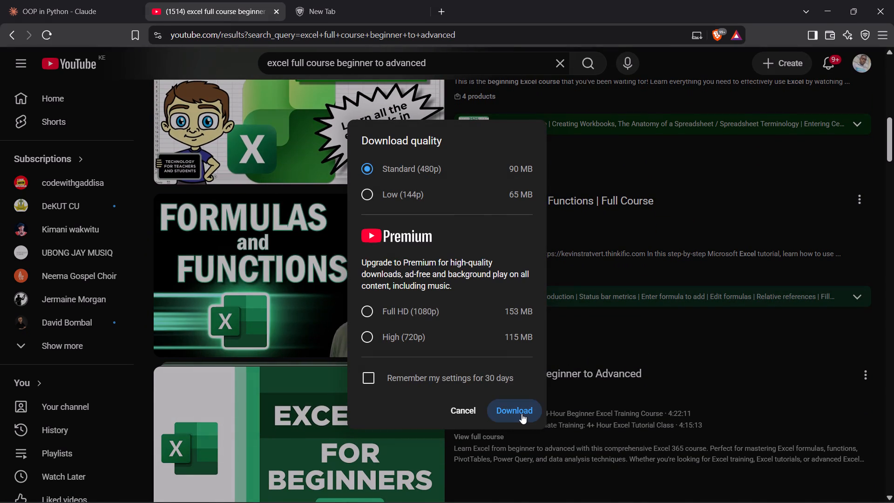
left_click(521, 414)
Clear the Excel course query from the YouTube search.
scroll(459, 228, "up", 3)
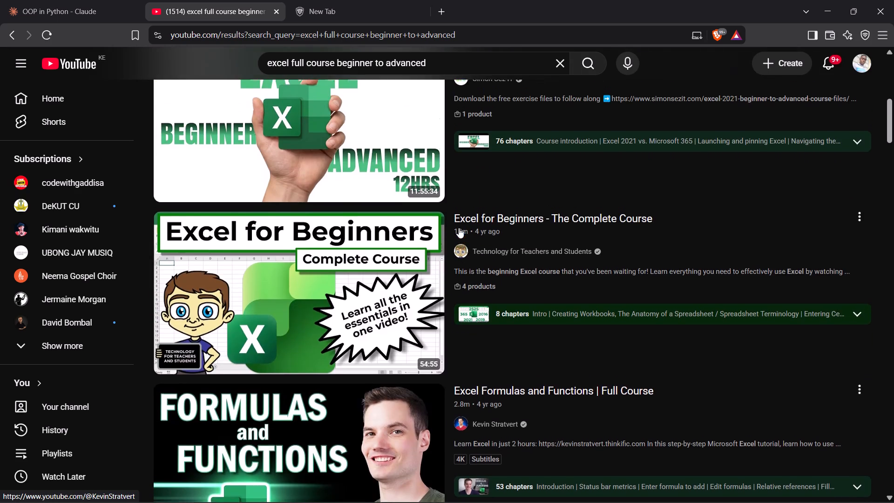
scroll(459, 228, "up", 8)
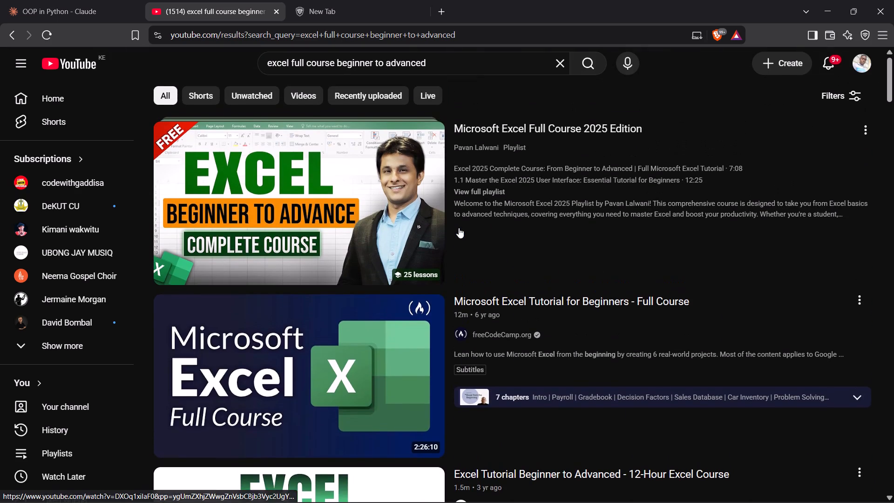
left_click(560, 70)
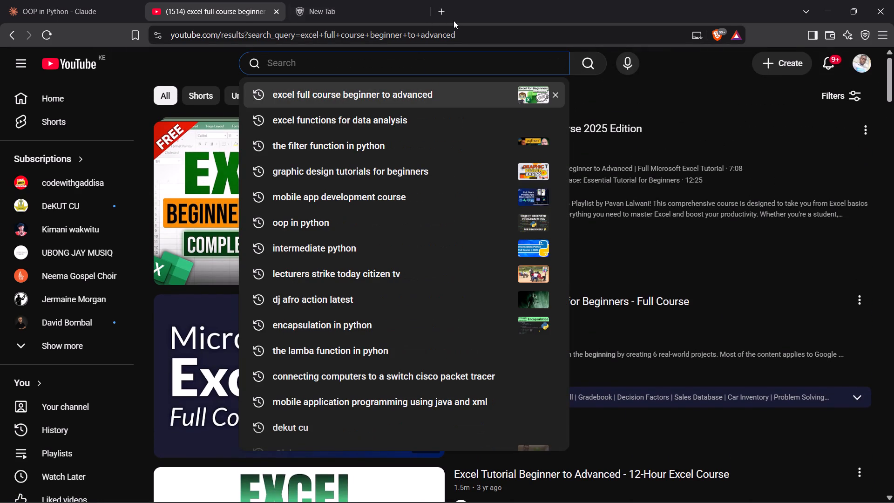
Switch to the empty new tab, look up "world" and open the suggested WorldQuant BRAIN simulate page.
left_click(397, 19)
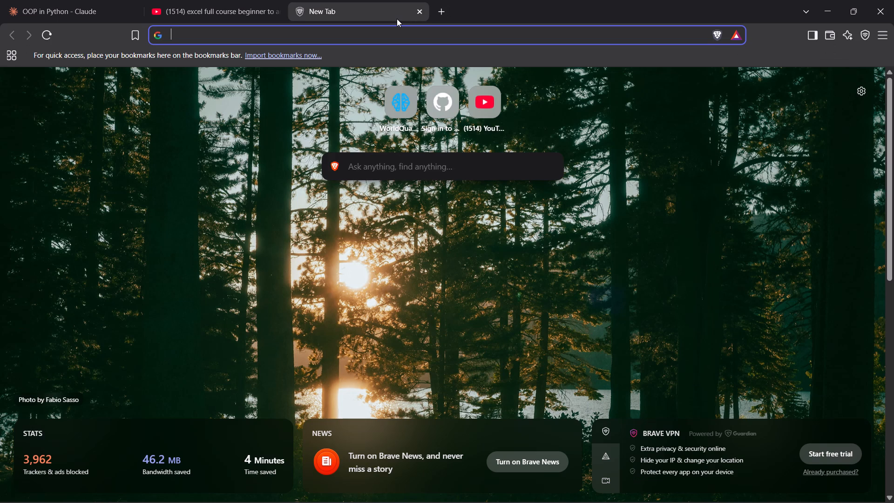
type("worl")
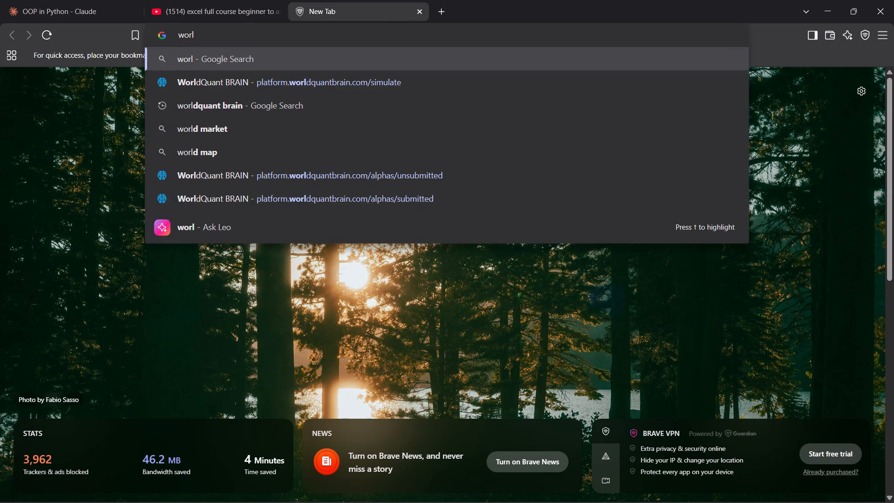
key("d")
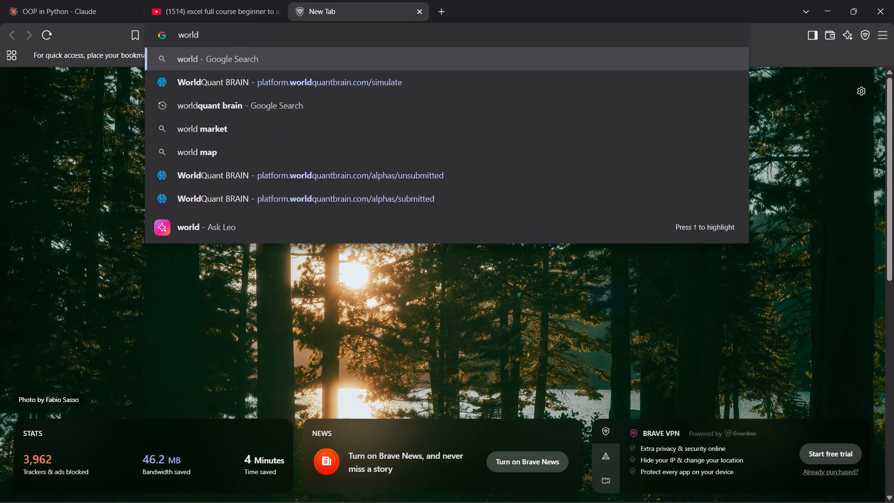
key("Down")
key("Return")
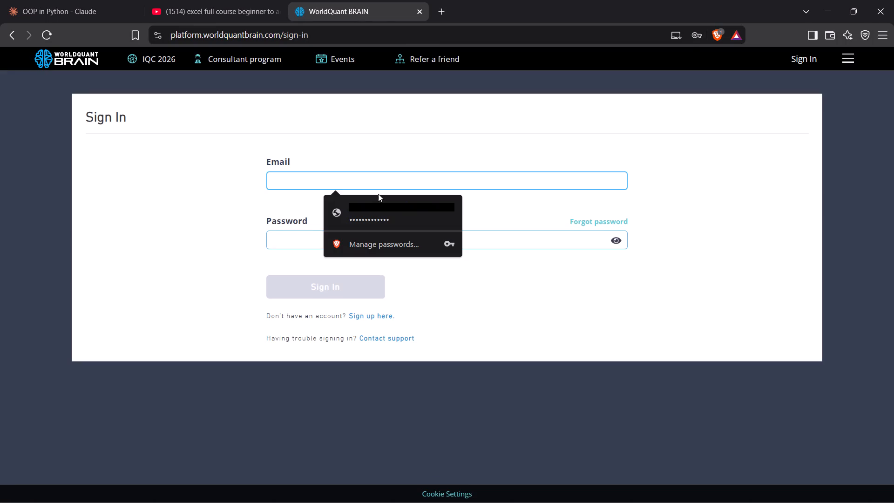
Sign in to WorldQuant BRAIN with the saved account credentials.
left_click(379, 220)
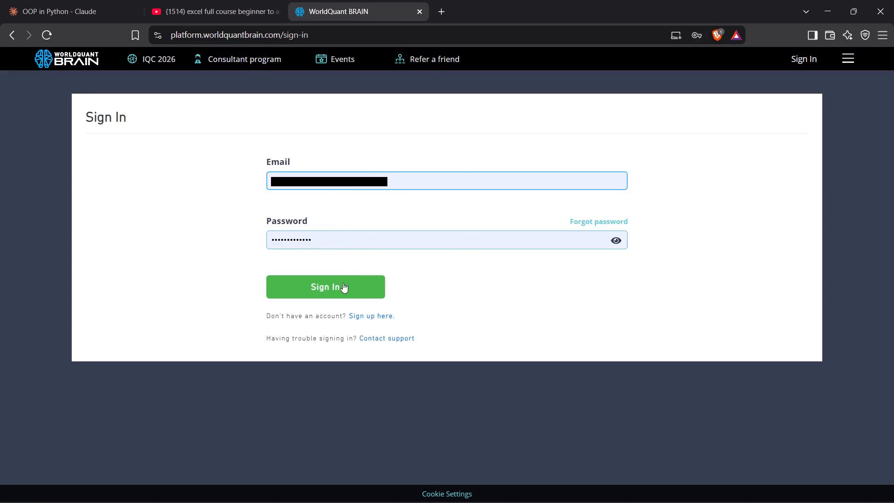
left_click(341, 287)
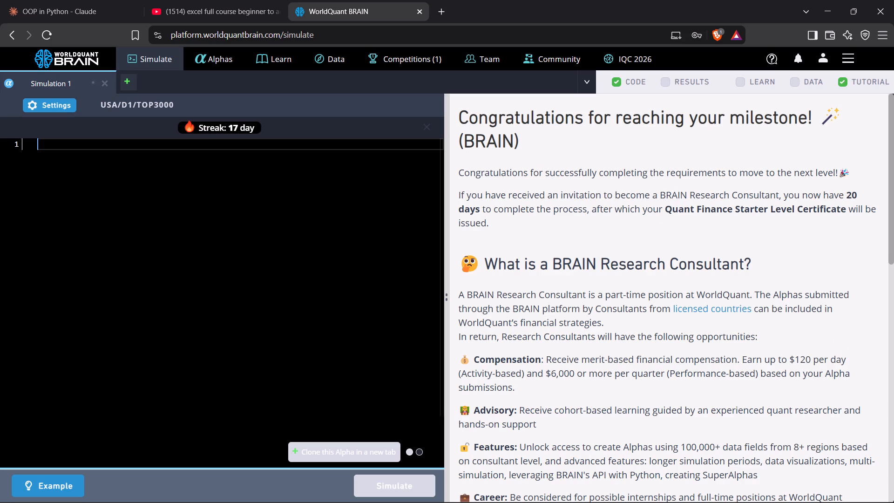
Open the Alphas section and browse pages 1 to 4 of the unsubmitted alphas.
left_click(228, 56)
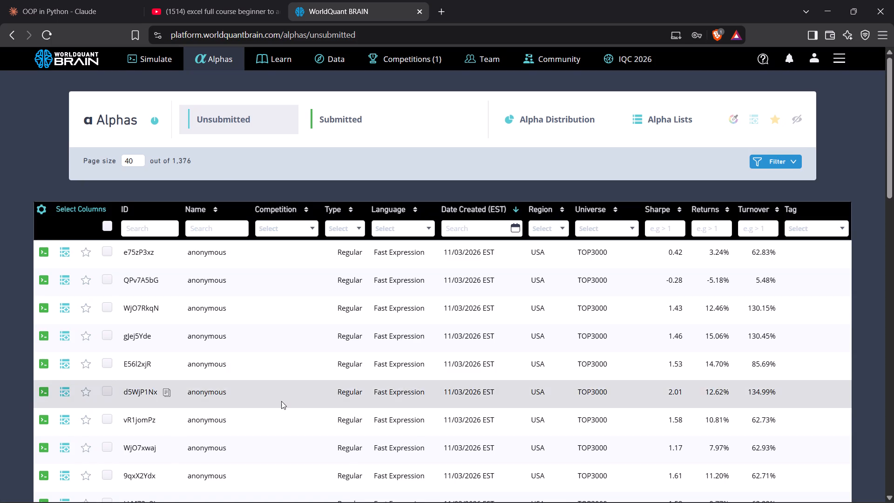
scroll(281, 401, "down", 12)
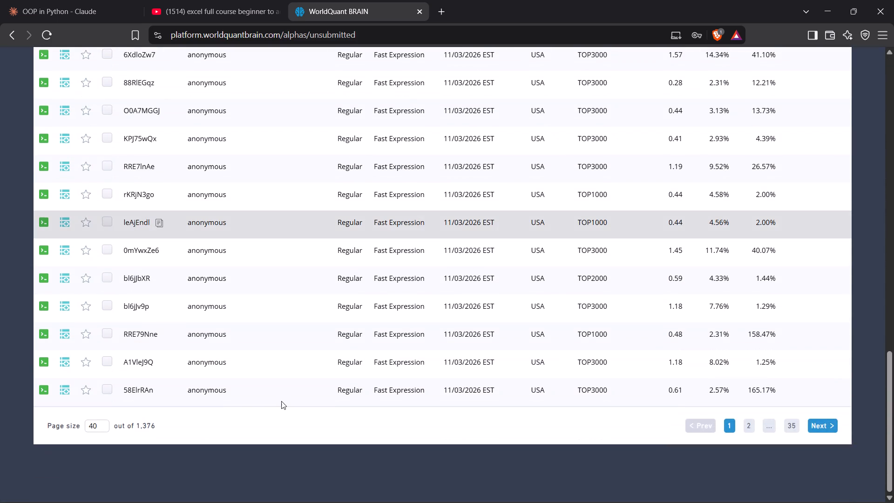
left_click(281, 401)
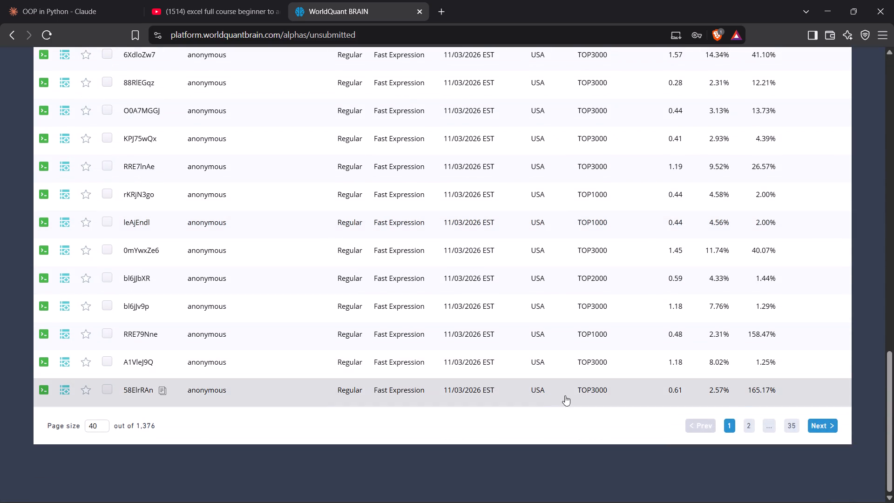
left_click(750, 422)
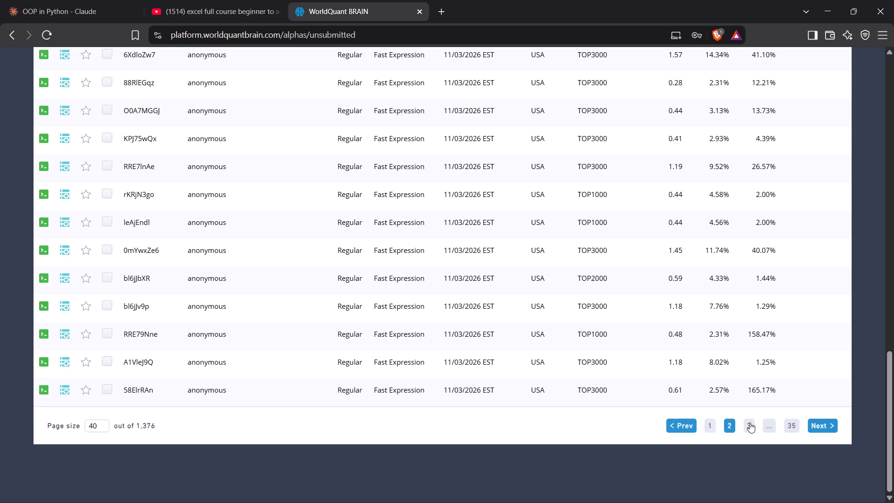
left_click(749, 424)
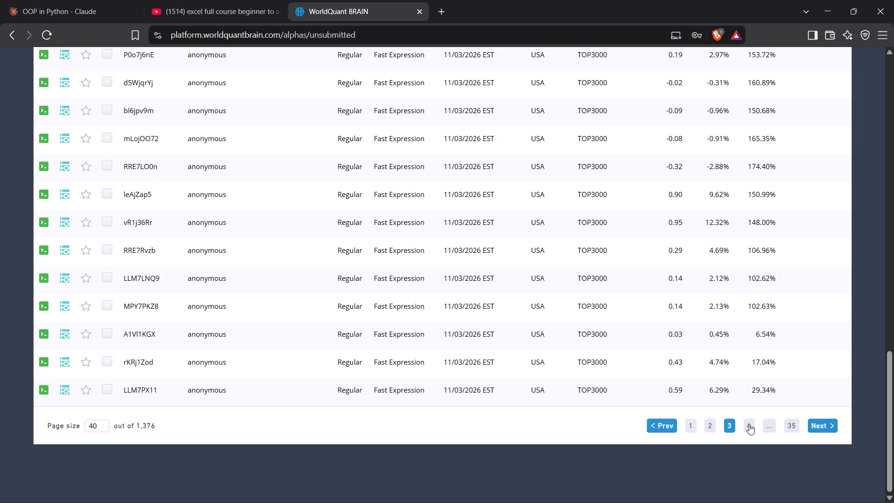
left_click(749, 424)
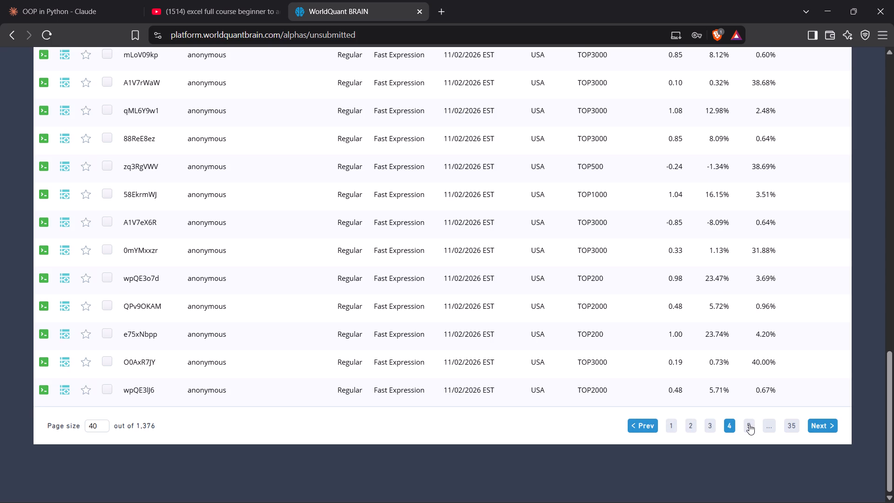
scroll(362, 251, "up", 3)
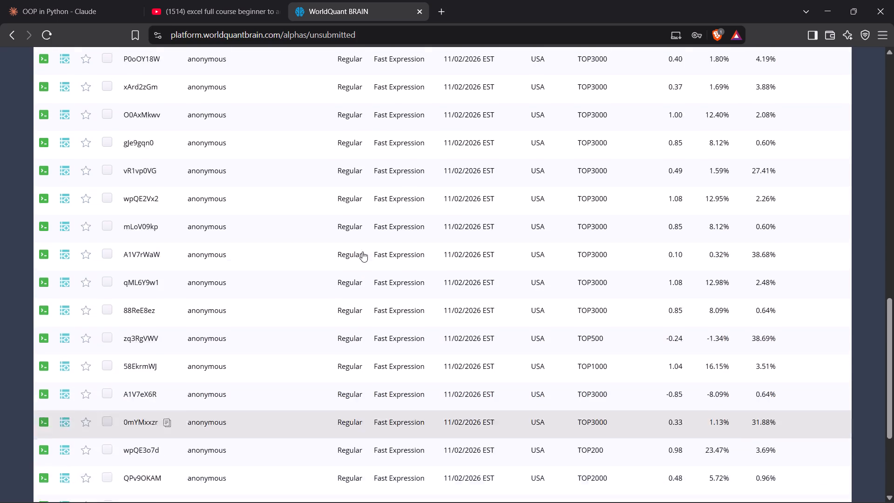
scroll(362, 251, "up", 4)
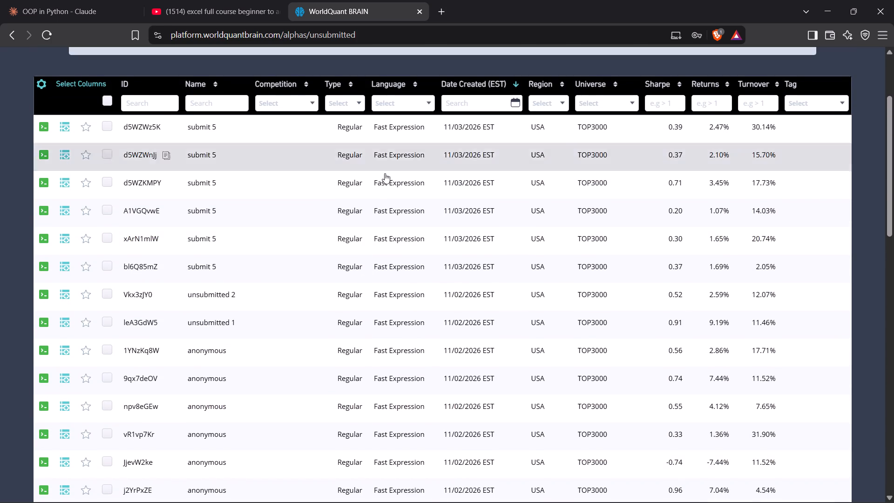
Switch to the submitted alphas and browse pages 1 and 2 of the list.
scroll(387, 177, "up", 2)
left_click(347, 116)
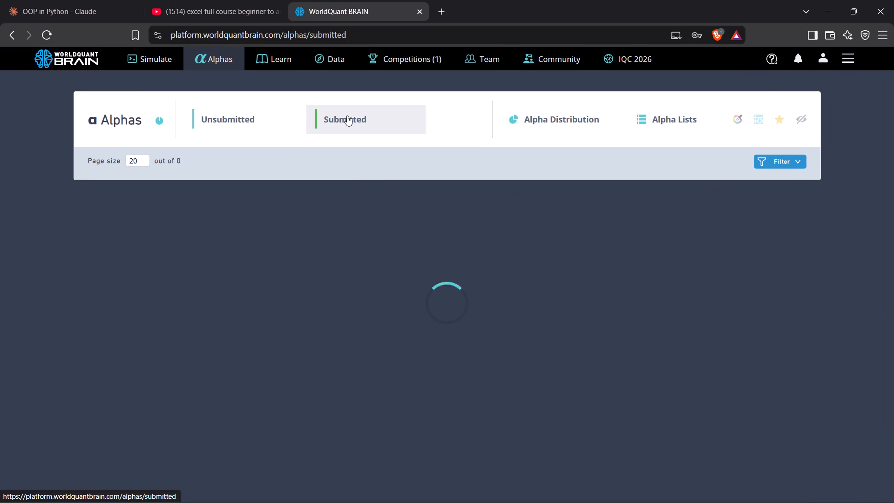
scroll(397, 314, "down", 2)
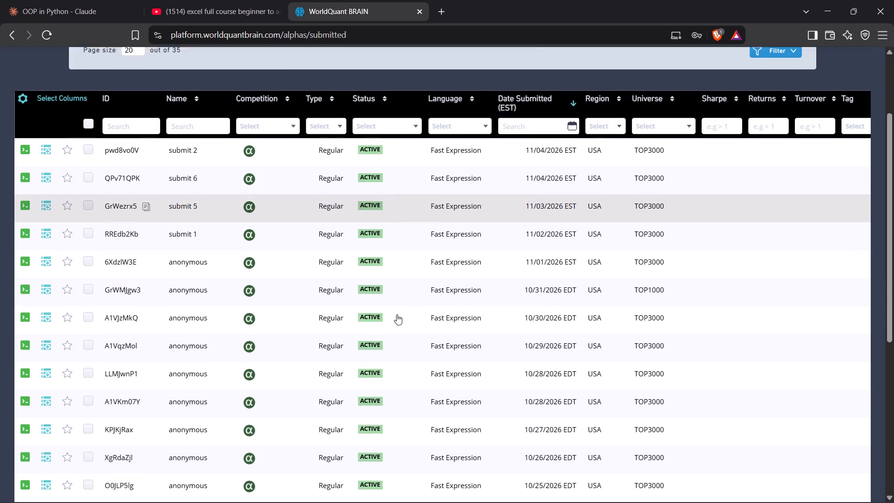
scroll(397, 314, "down", 5)
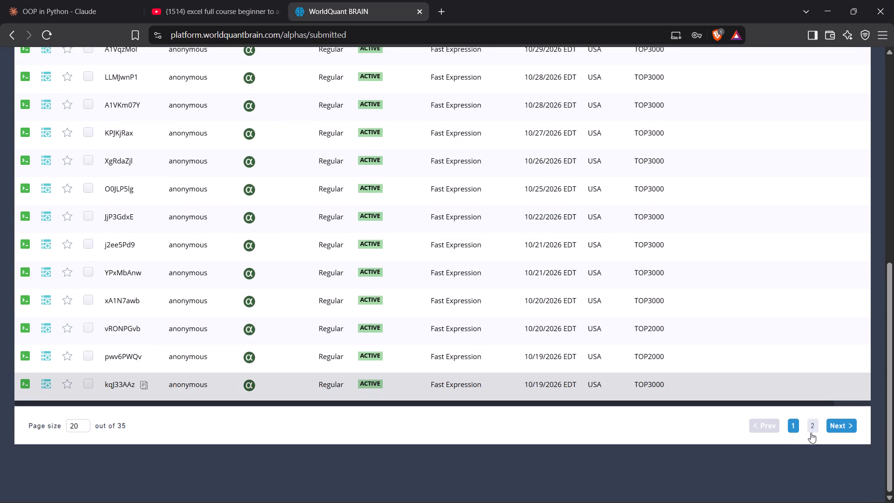
left_click(812, 427)
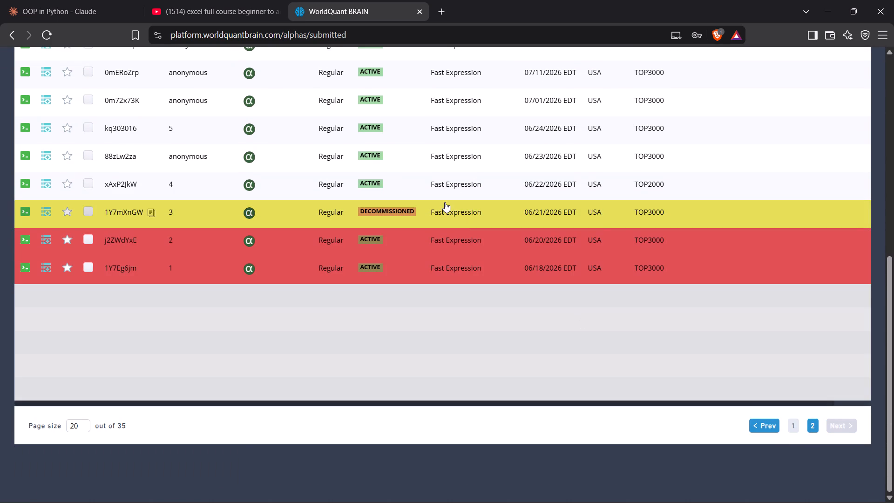
scroll(445, 202, "up", 2)
scroll(445, 202, "right", 2)
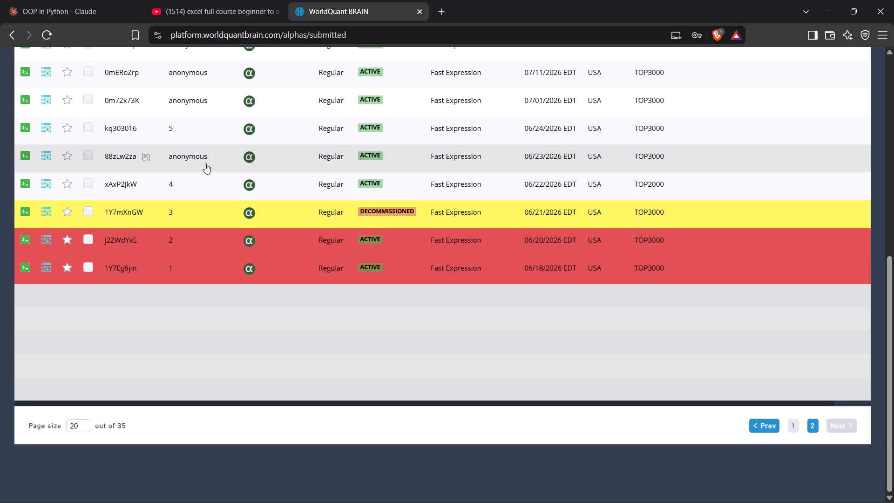
scroll(214, 127, "up", 4)
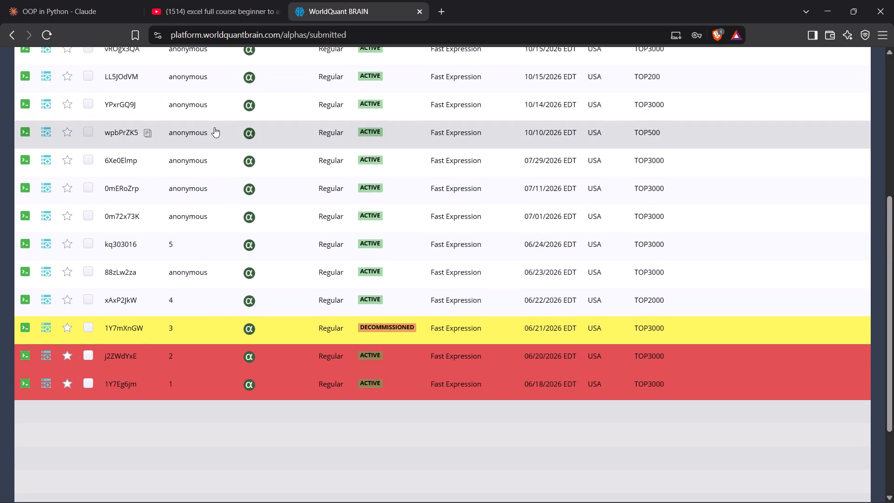
Examine the code and simulation settings of page 2 alphas wpbPrZK5, vROgx3QA, ZYmGKaKj and 88v7gKga, and close the details.
left_click(214, 127)
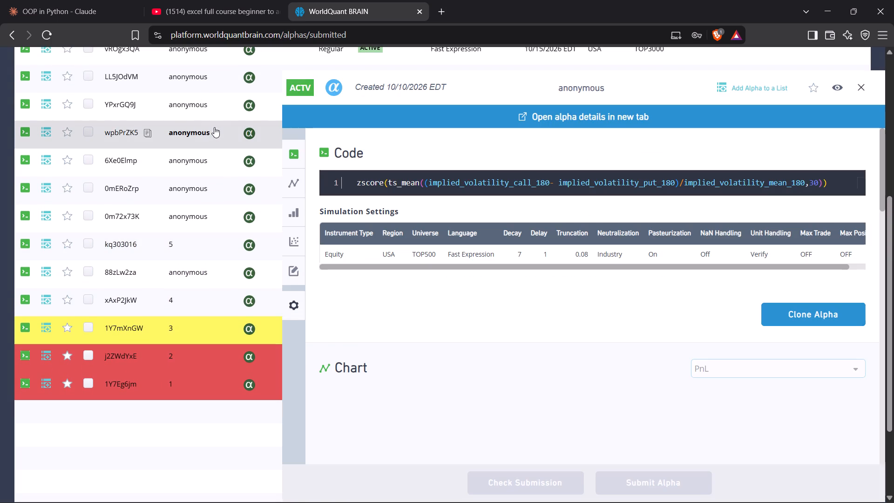
scroll(214, 127, "up", 1)
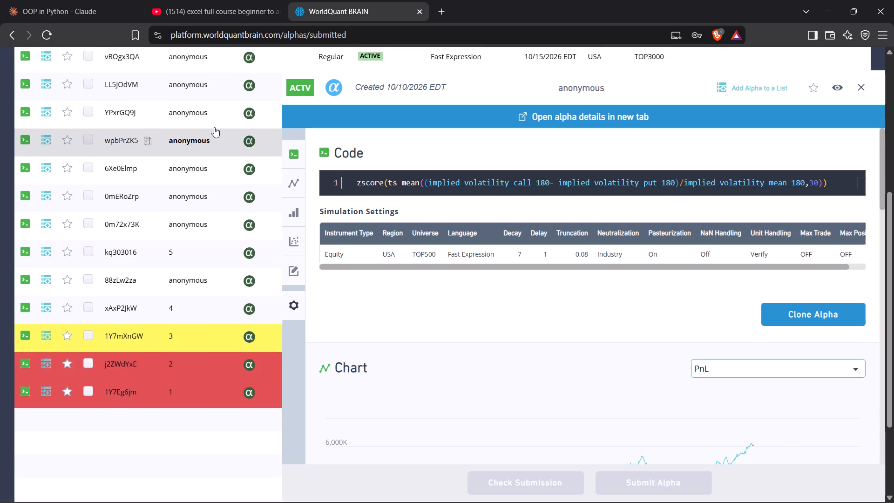
scroll(214, 127, "up", 2)
left_click(214, 127)
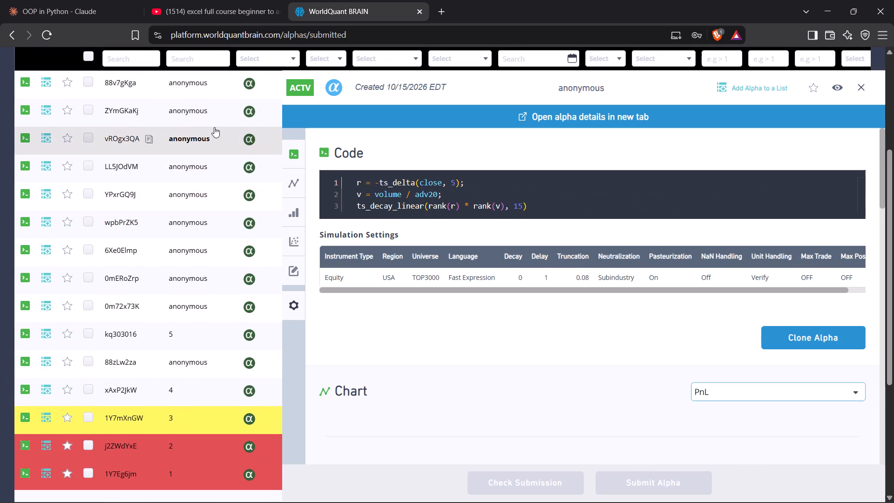
left_click(209, 112)
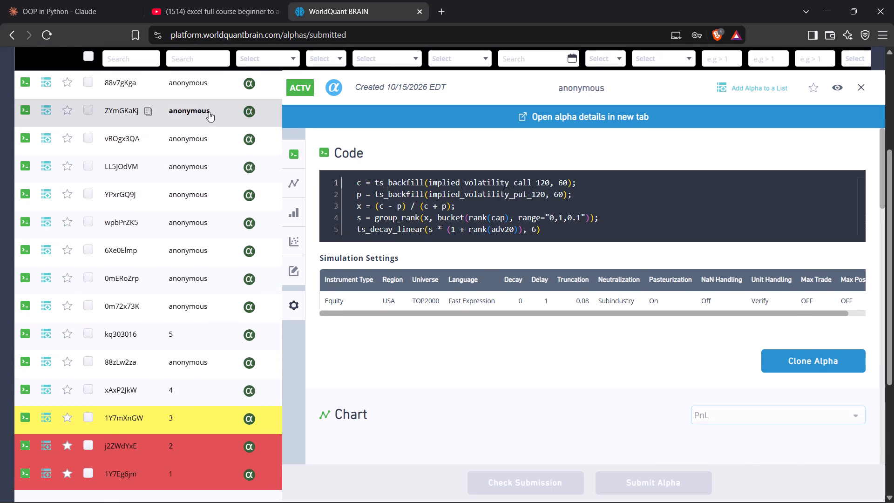
scroll(209, 112, "up", 1)
left_click(210, 140)
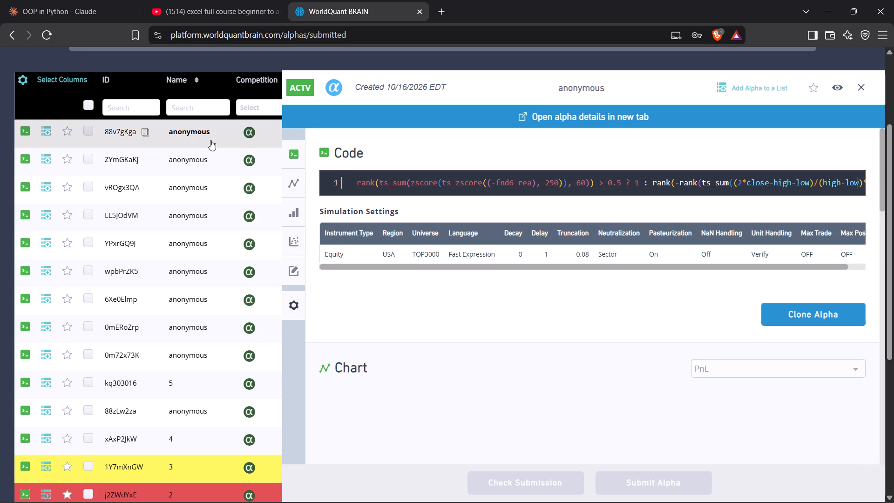
scroll(254, 268, "down", 3)
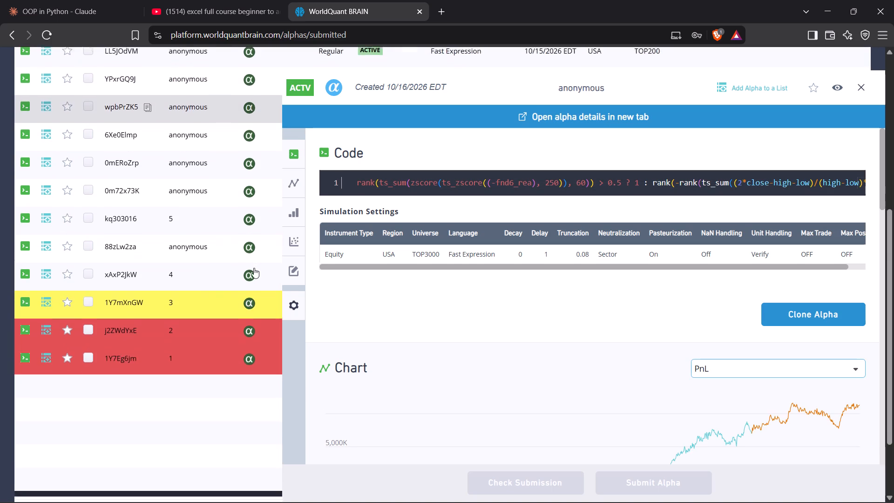
scroll(254, 268, "down", 2)
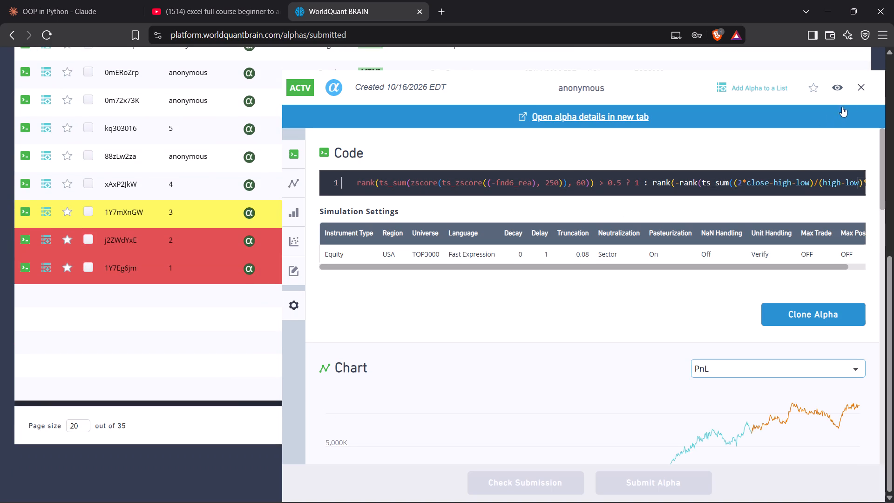
left_click(860, 90)
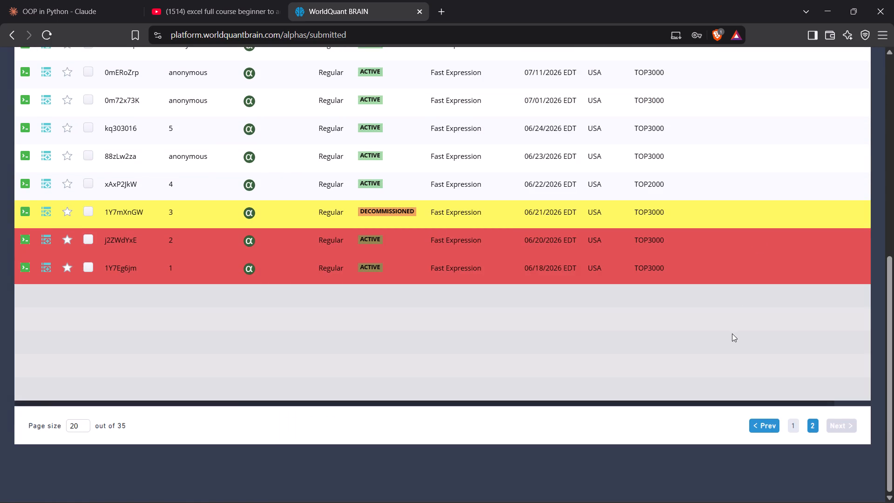
Clone submitted alpha kqJ33AAz from page 1 into a new simulation and start simulating it.
left_click(796, 424)
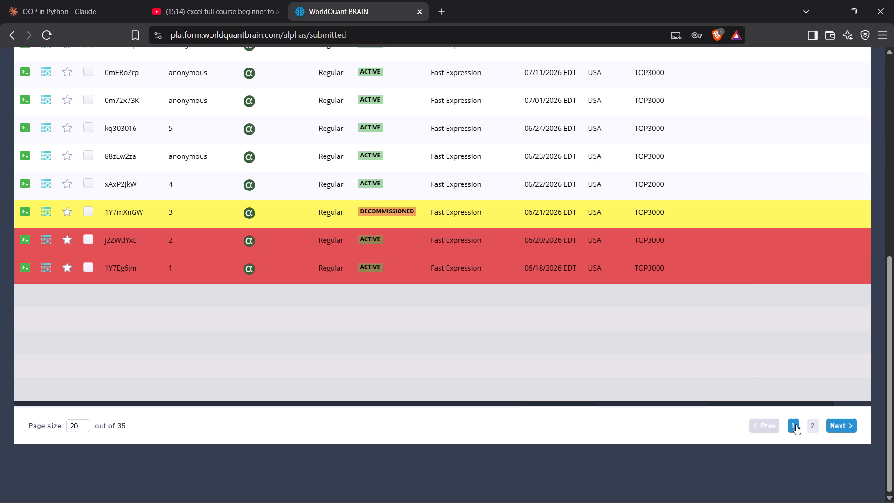
scroll(469, 286, "down", 5)
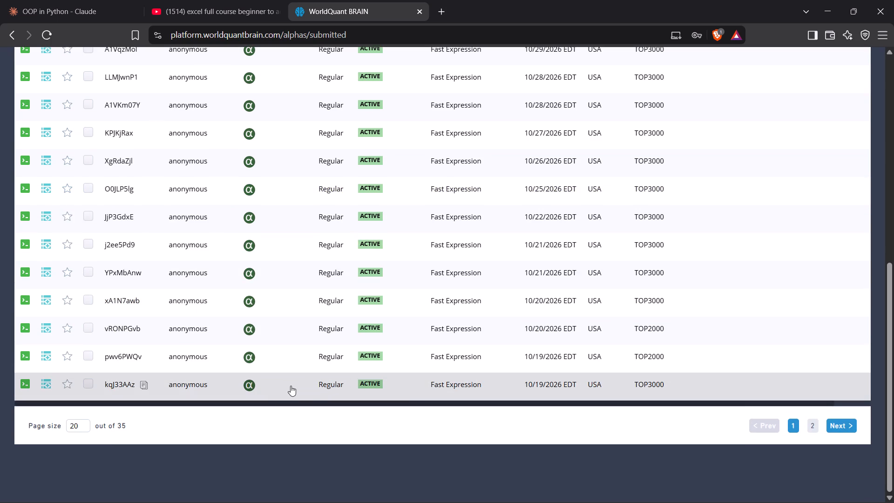
left_click(291, 386)
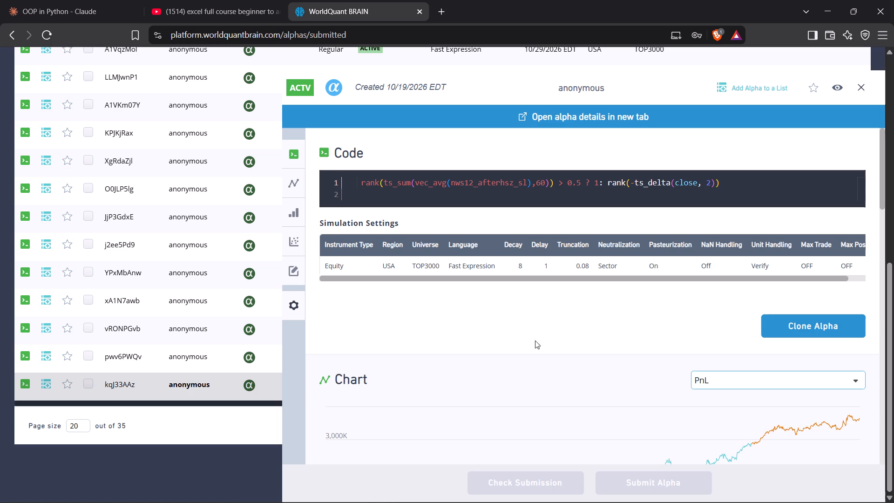
left_click(788, 325)
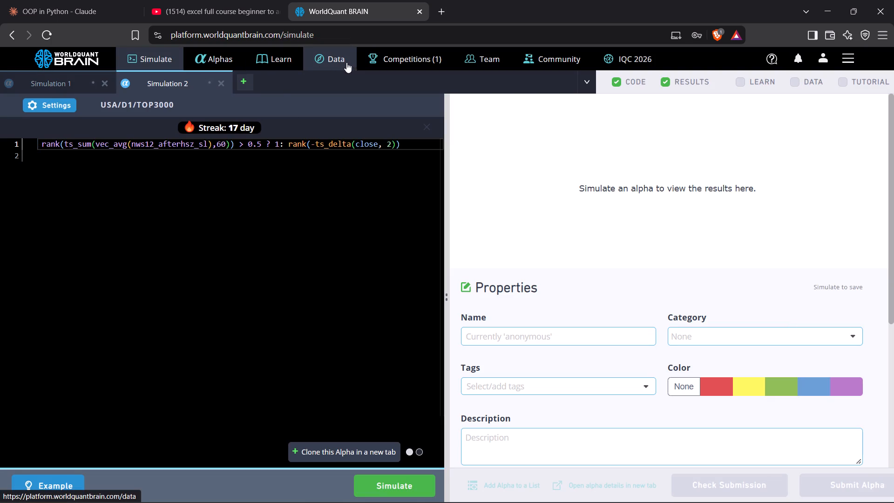
left_click(385, 485)
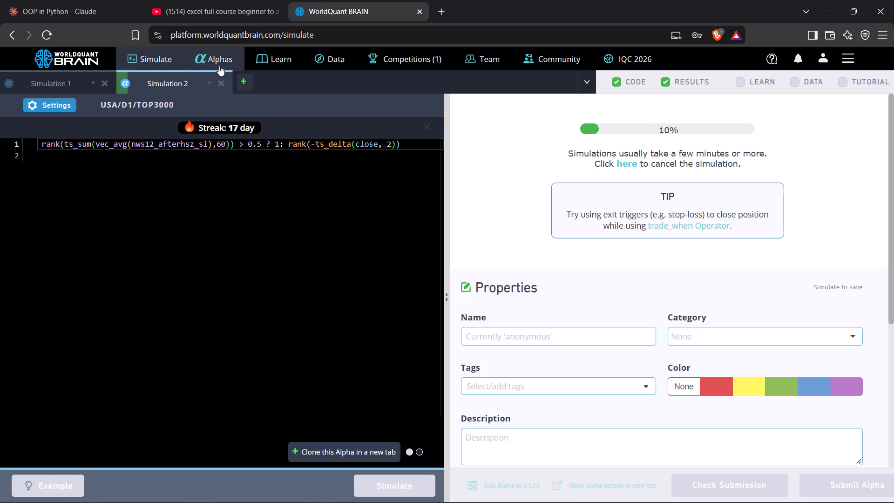
Return to page 1 of the submitted alphas and examine the code and settings of alpha O0JLP5lg.
left_click(219, 66)
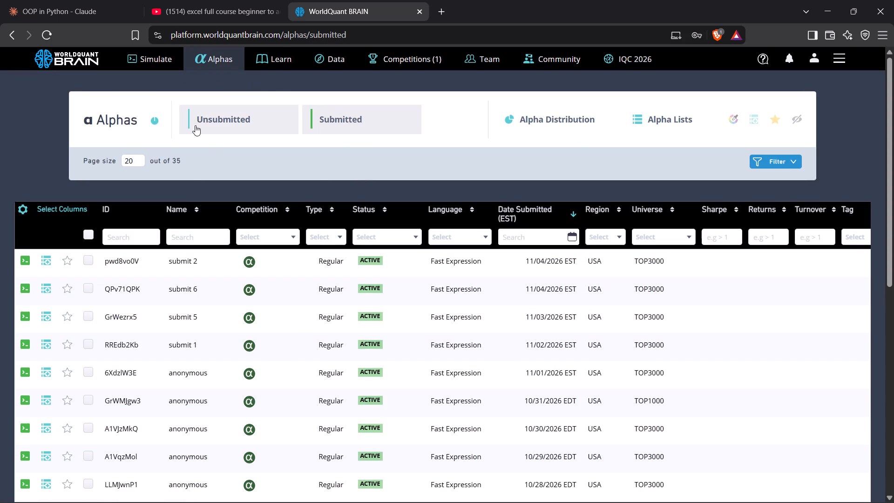
left_click(210, 117)
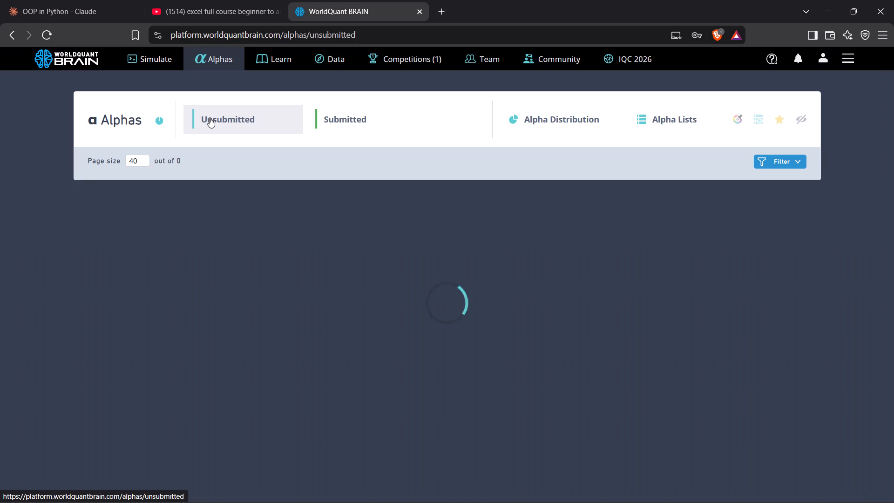
left_click(338, 122)
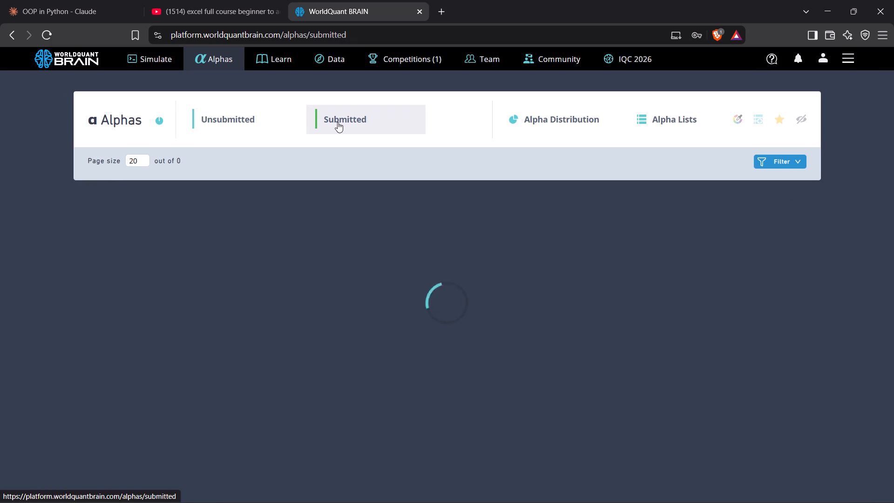
scroll(383, 337, "down", 9)
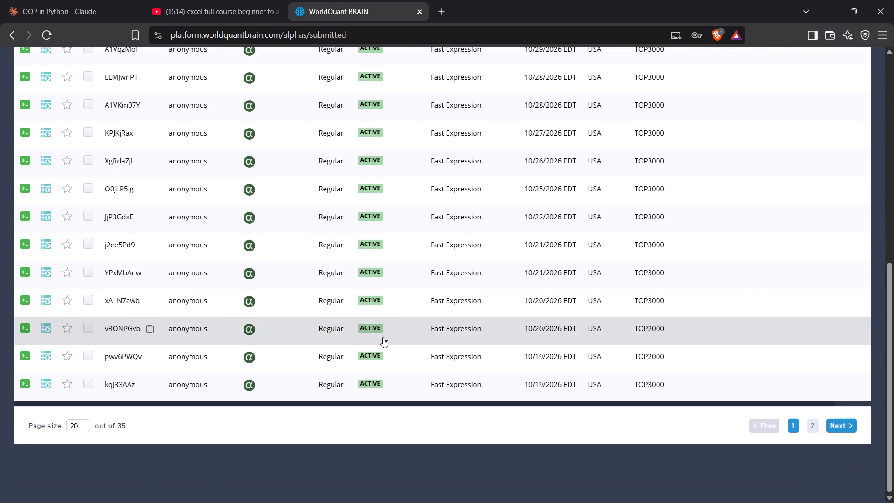
left_click(214, 192)
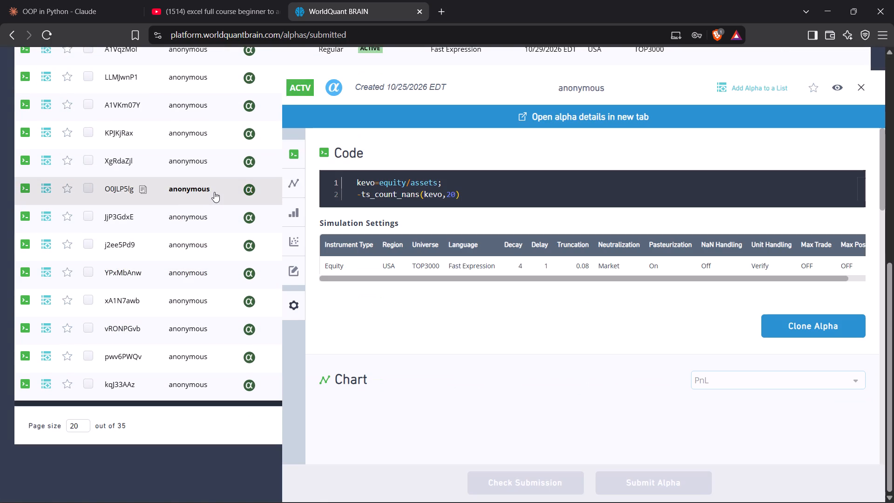
scroll(333, 171, "up", 1)
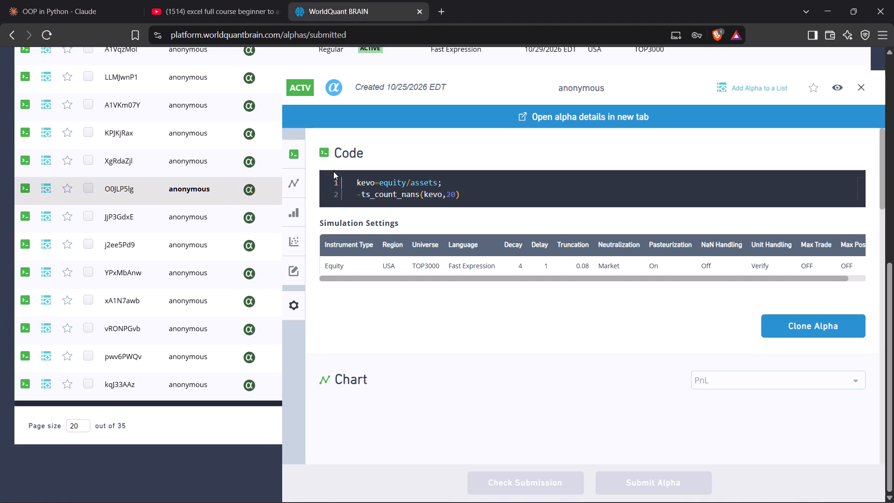
scroll(333, 171, "up", 2)
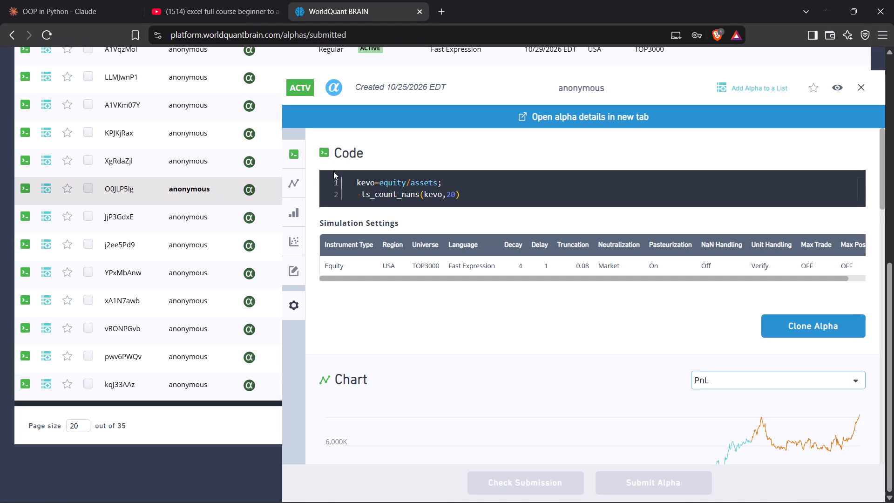
scroll(333, 171, "up", 1)
scroll(257, 167, "up", 2)
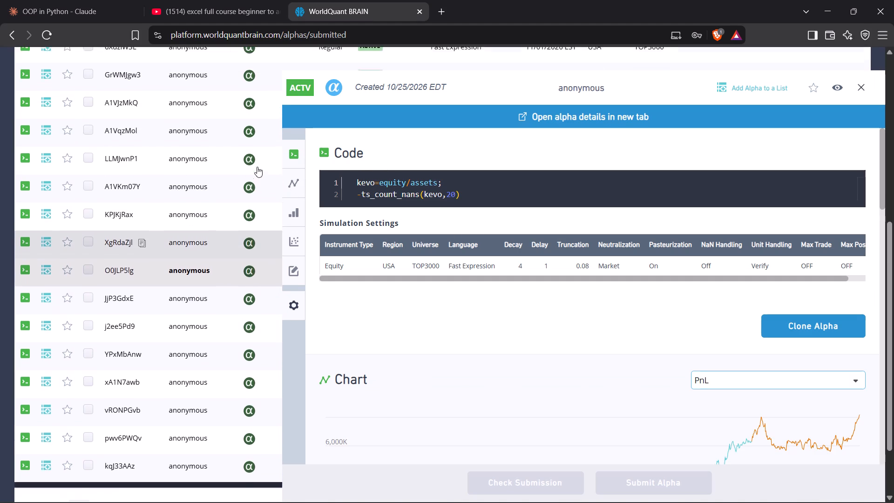
Examine the code and simulation settings of page 1 alphas A1VKm07Y, LLMJwnP1, A1VqzMol, A1VJzMkQ and GrWMJgw3.
scroll(257, 167, "up", 1)
left_click(215, 213)
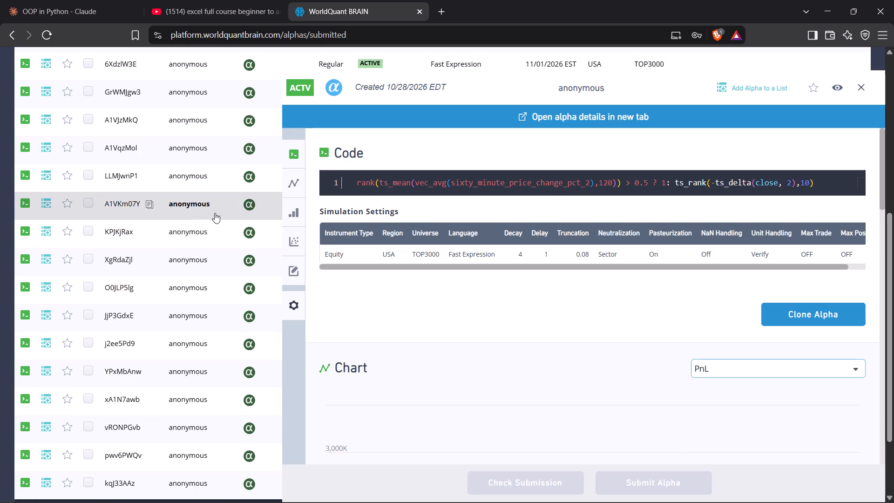
left_click(205, 180)
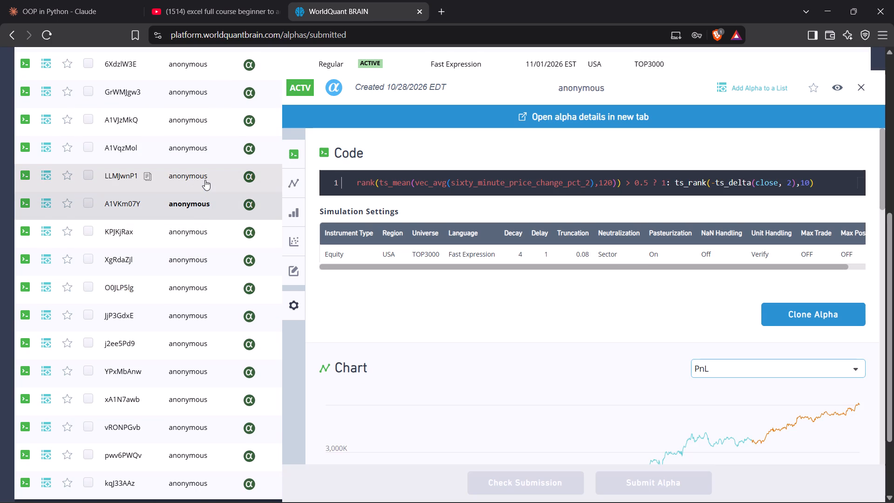
left_click(210, 153)
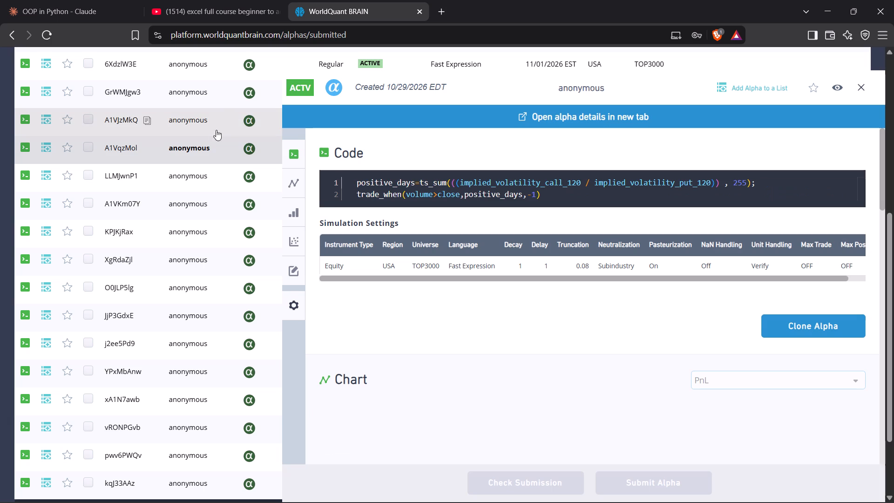
left_click(218, 122)
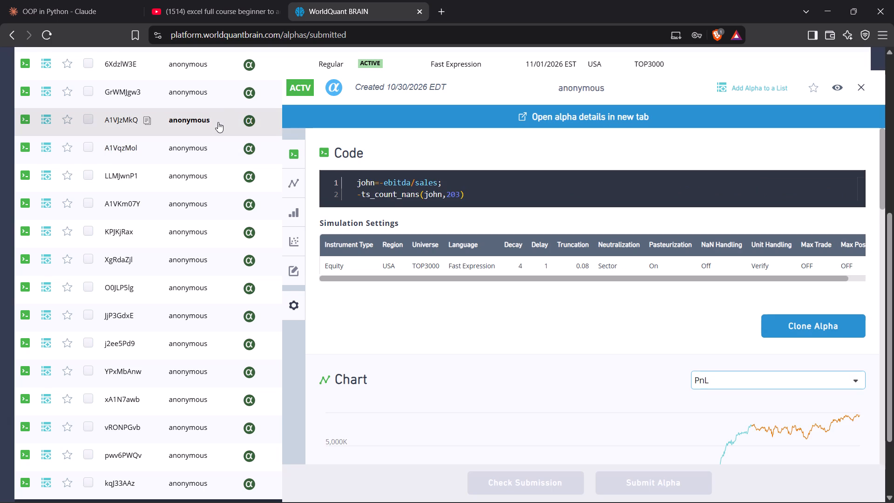
scroll(218, 122, "up", 3)
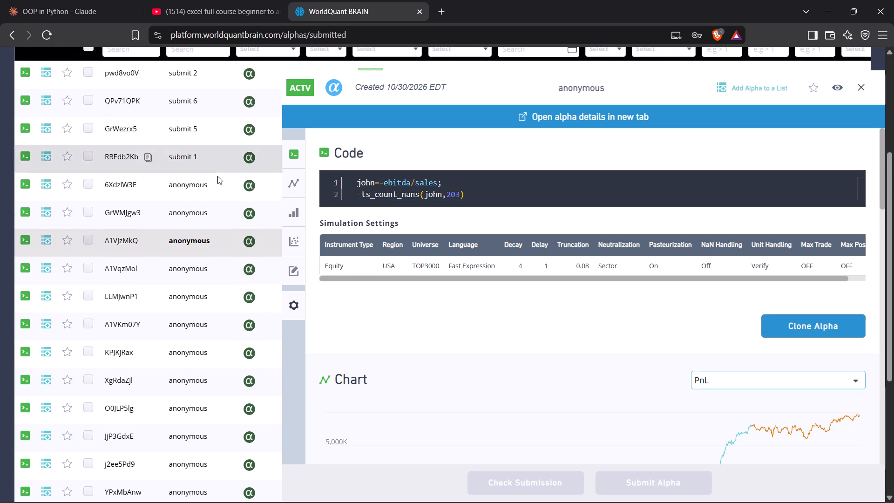
left_click(221, 211)
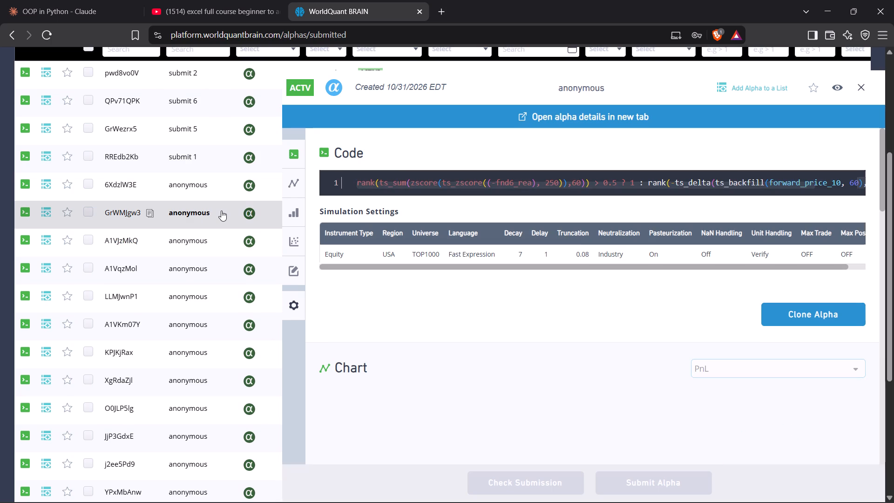
Examine the code and simulation settings of the older page 1 alphas pwv6PWQv, kqJ33AAz, YPxMbAnw and j2ee5Pd9.
scroll(226, 311, "down", 1)
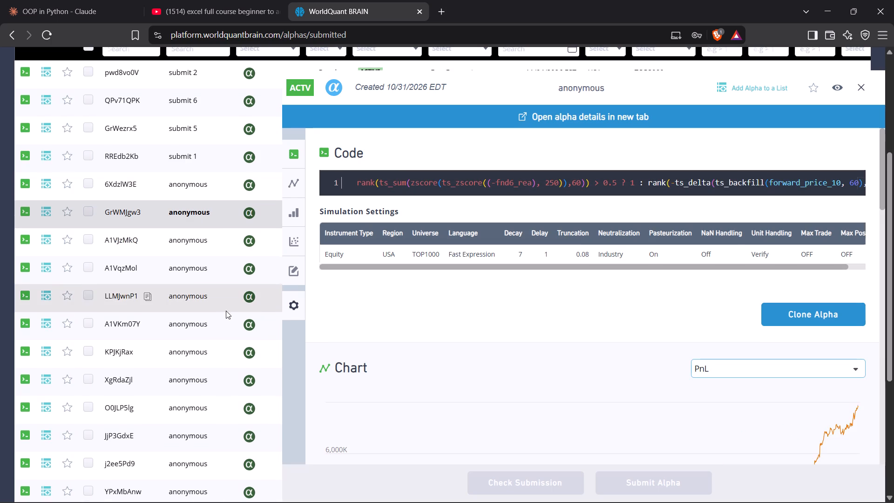
scroll(226, 311, "down", 5)
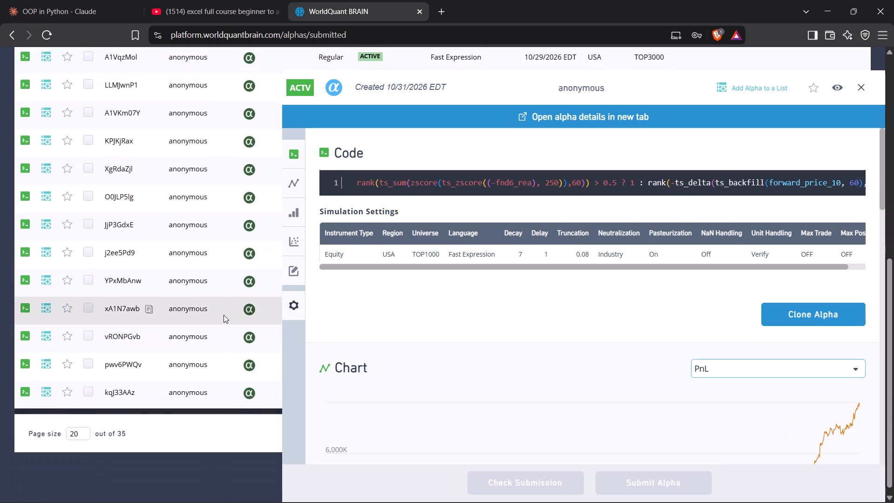
left_click(214, 356)
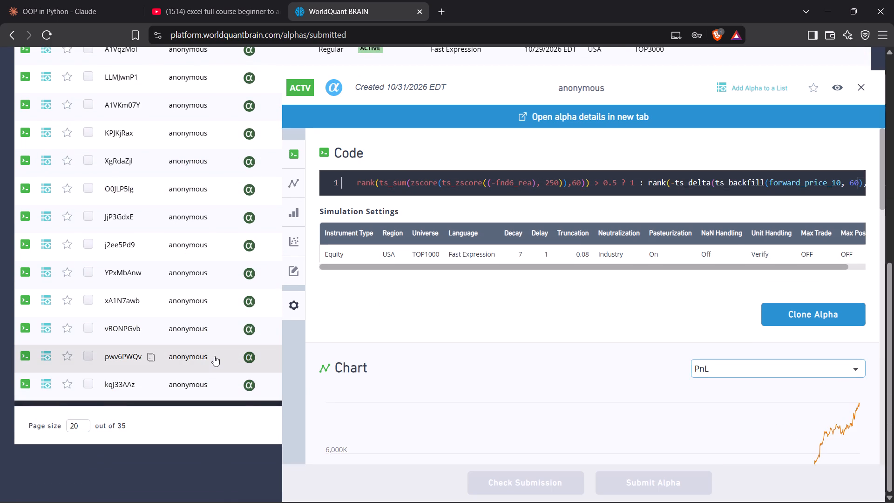
scroll(214, 356, "down", 1)
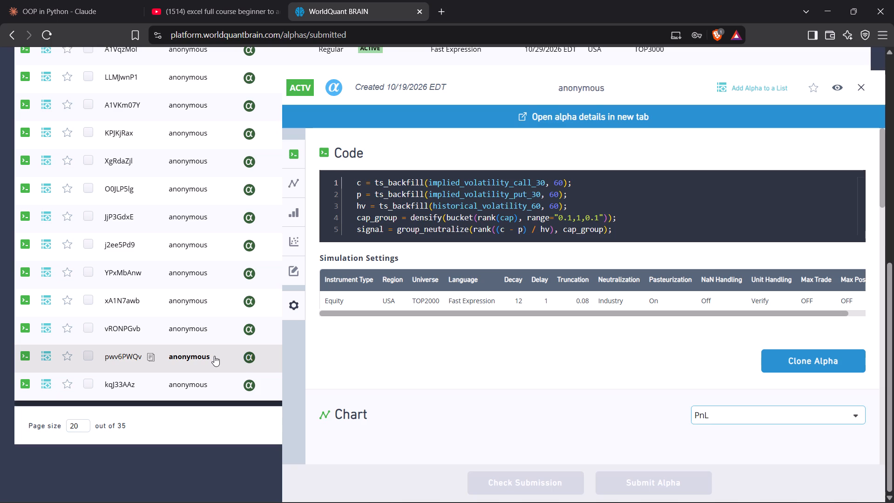
left_click(219, 387)
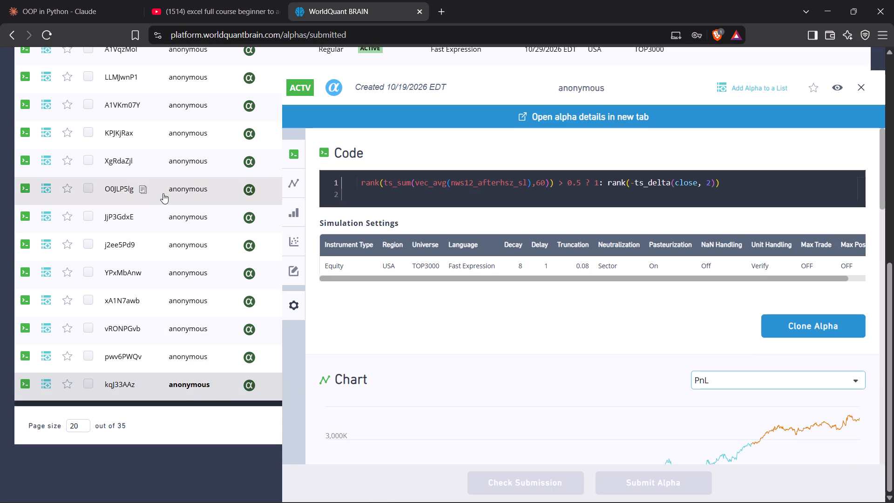
scroll(164, 193, "up", 1)
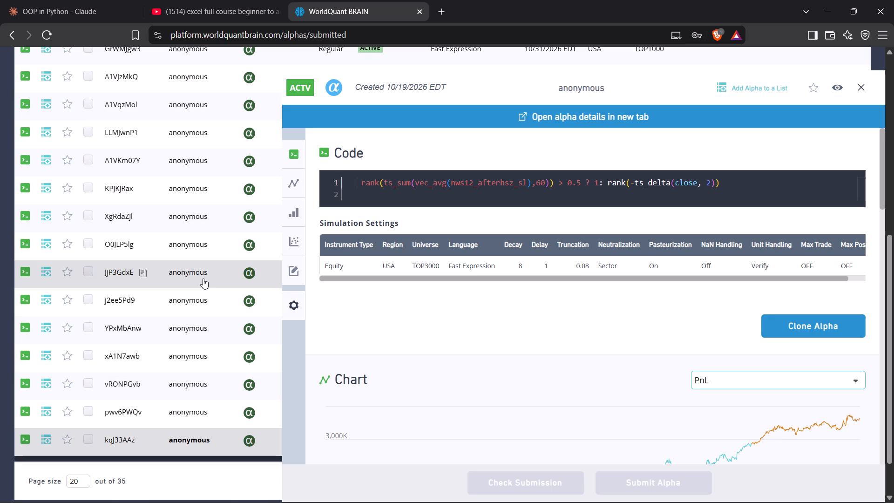
left_click(220, 326)
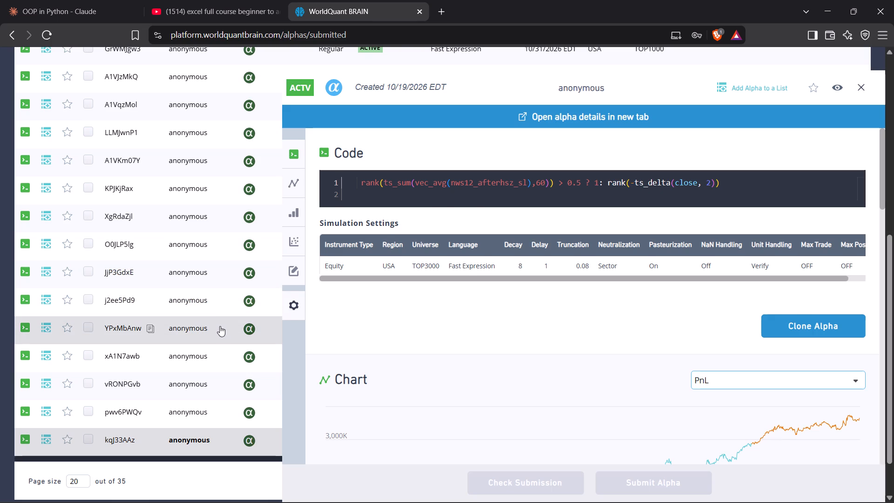
left_click(222, 313)
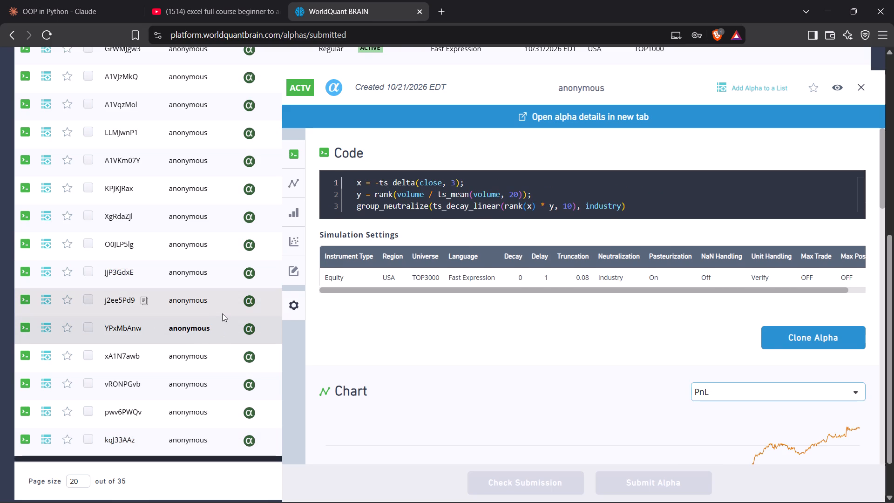
left_click(222, 313)
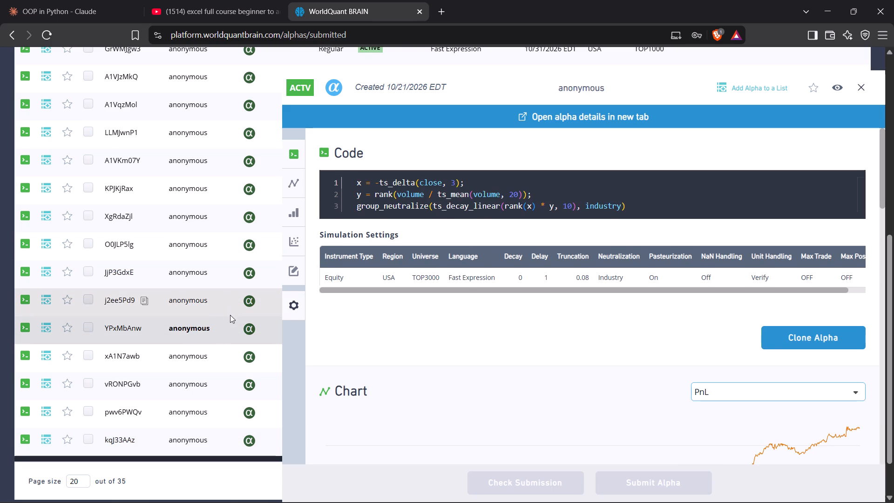
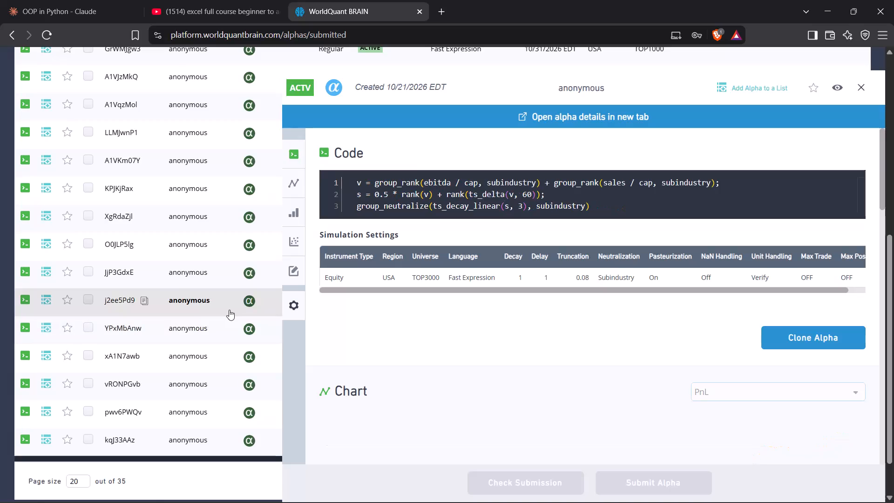
Check the code of submitted alpha JJP3GdxE, and clone alpha O0JLP5lg into a new simulation.
left_click(231, 282)
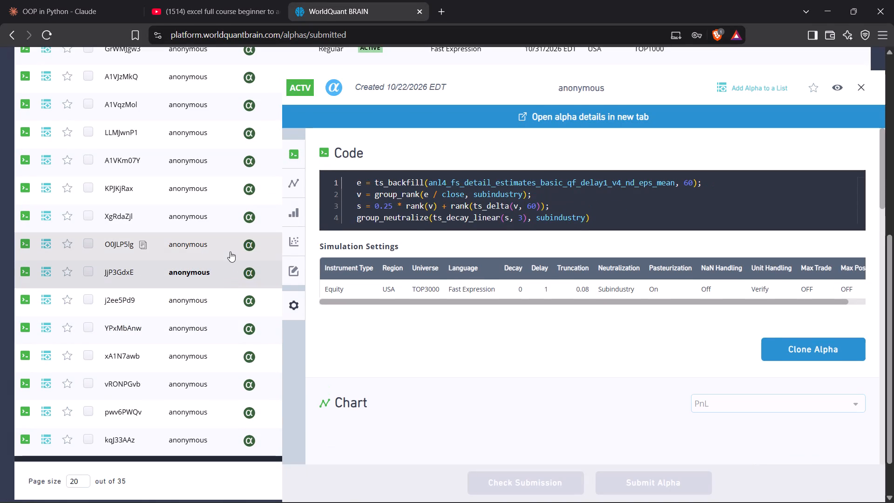
left_click(230, 251)
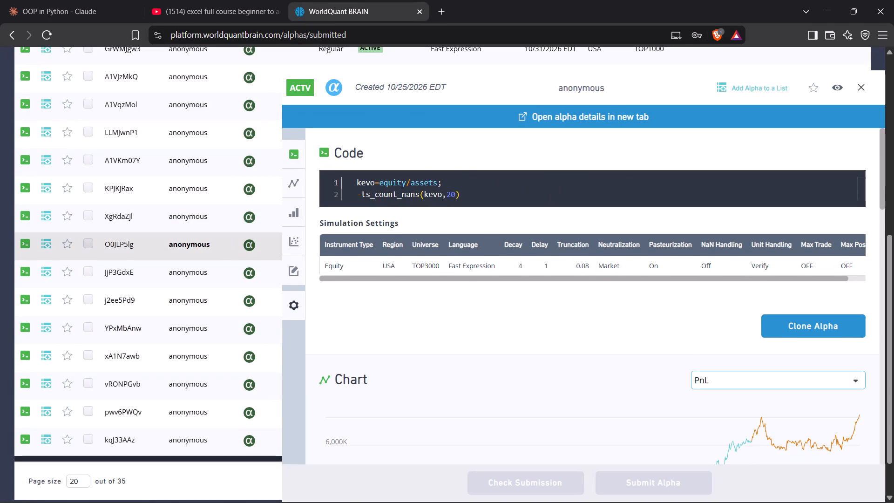
left_click(772, 321)
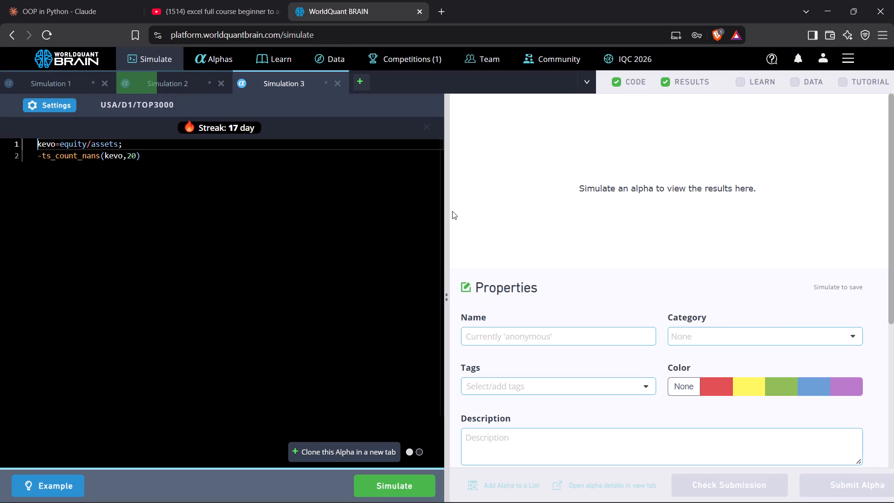
Return to the submitted alphas and examine the code, settings and PnL chart of A1VKm07Y, LLMJwnP1 and A1VqzMol.
left_click(199, 62)
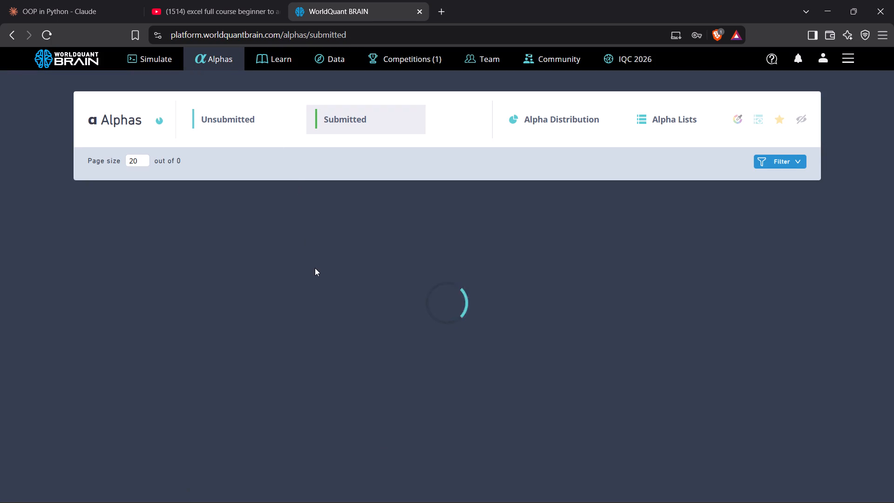
scroll(255, 391, "down", 2)
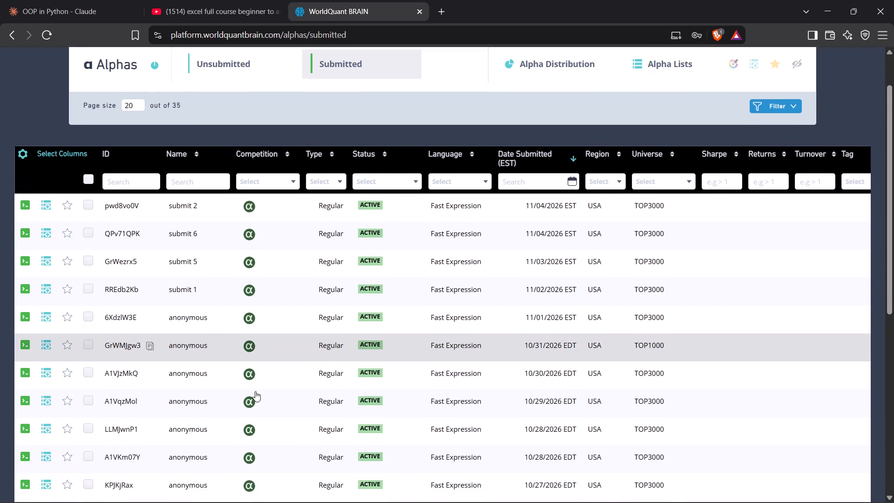
scroll(255, 391, "down", 2)
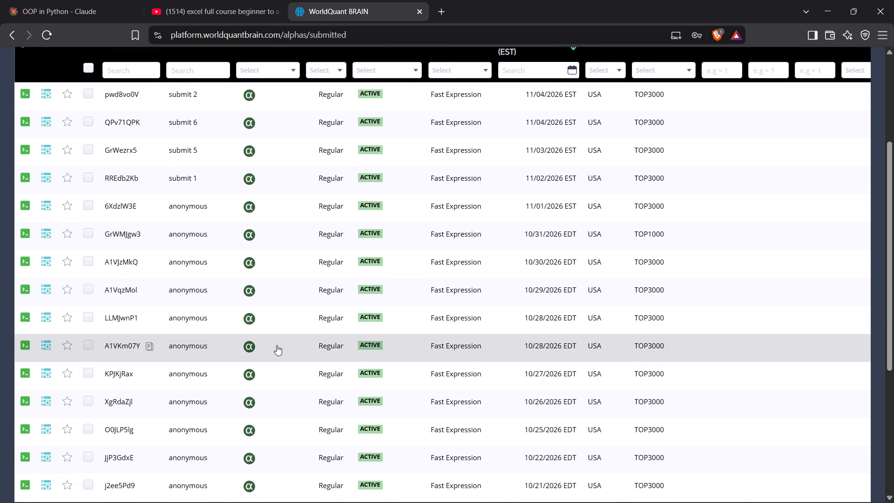
left_click(277, 345)
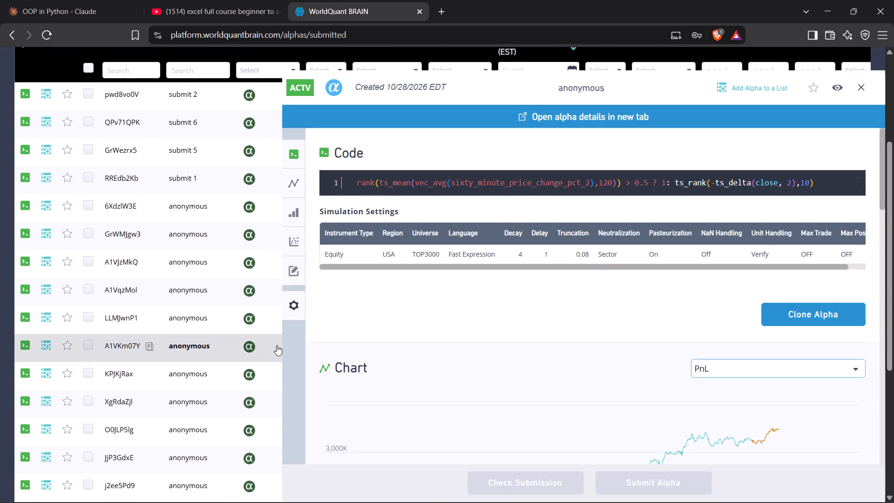
scroll(441, 183, "left", 2)
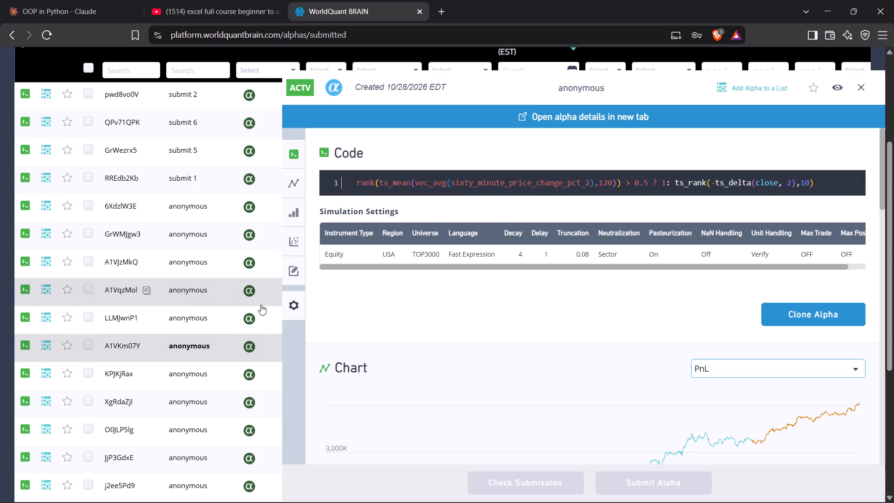
left_click(193, 318)
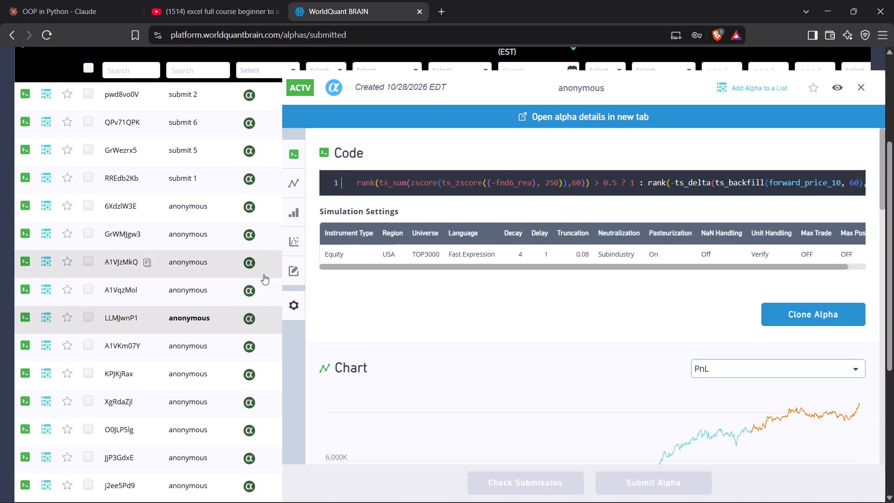
left_click(233, 292)
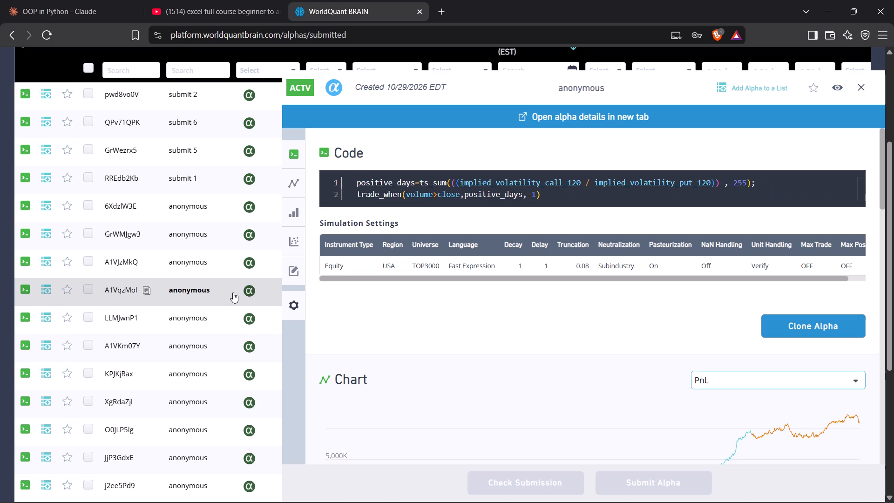
Clone the submitted alpha named submit 6 (QPv71QPK) into a new simulation and start simulating it.
scroll(153, 269, "down", 1)
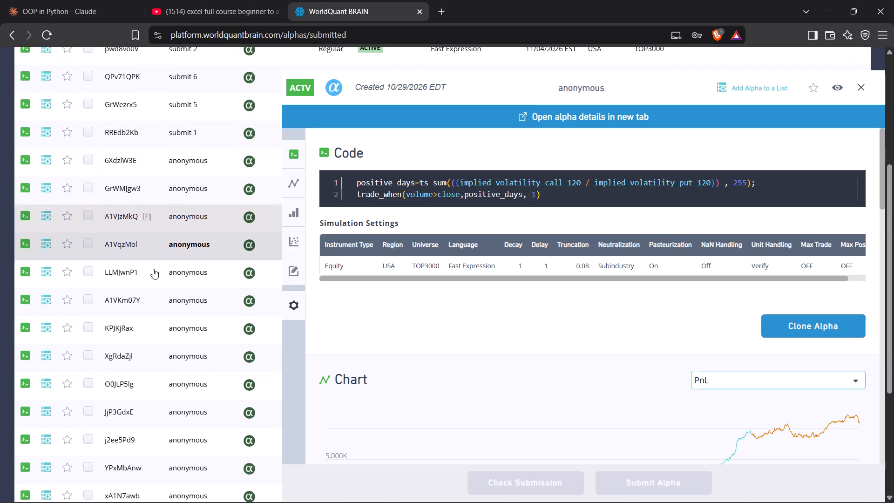
scroll(153, 269, "down", 1)
scroll(153, 269, "up", 2)
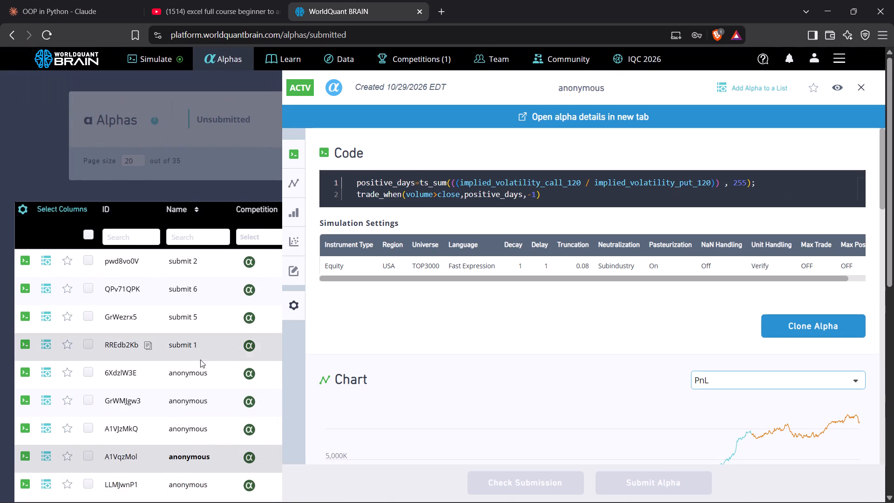
left_click(209, 297)
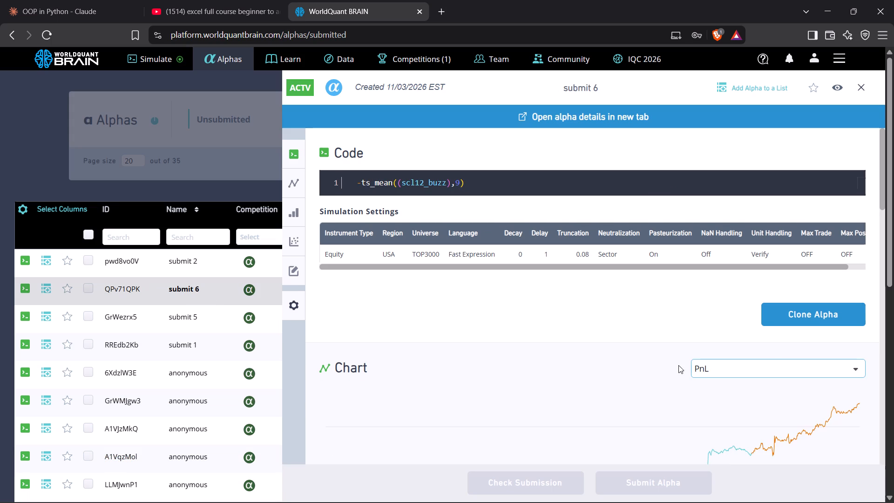
left_click(790, 323)
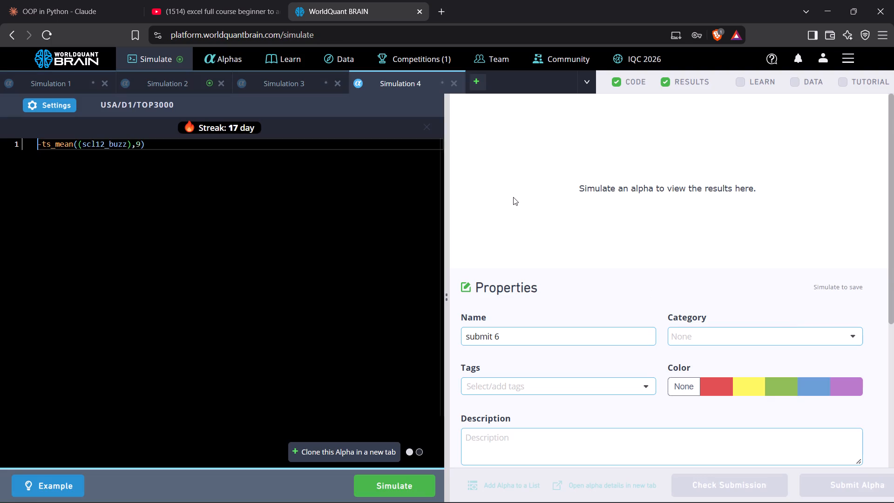
left_click(393, 489)
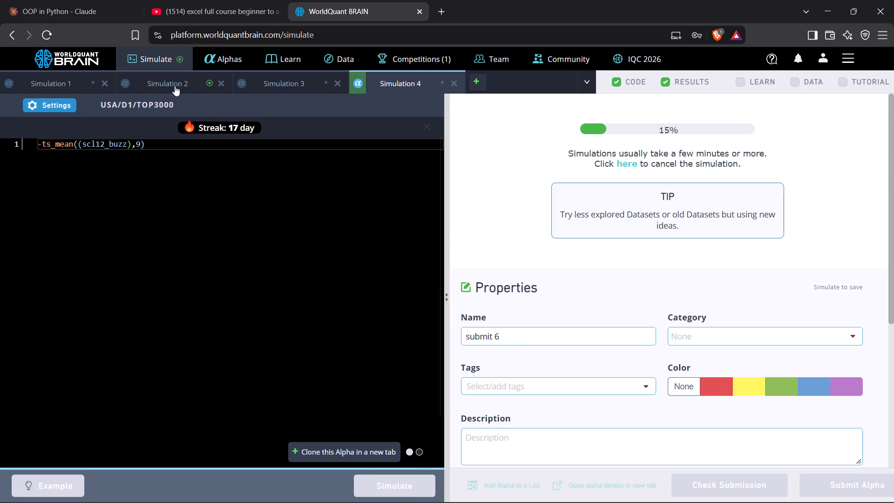
Check the PnL chart of Simulation 2.
left_click(175, 86)
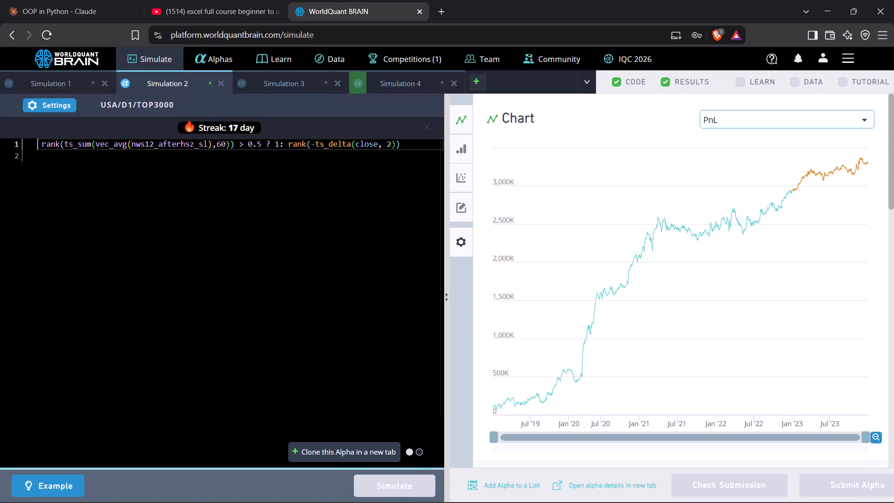
scroll(299, 273, "down", 1)
Clone the submitted alpha named submit 2 (pwd8vo0V) into a new simulation and start simulating it.
left_click(218, 65)
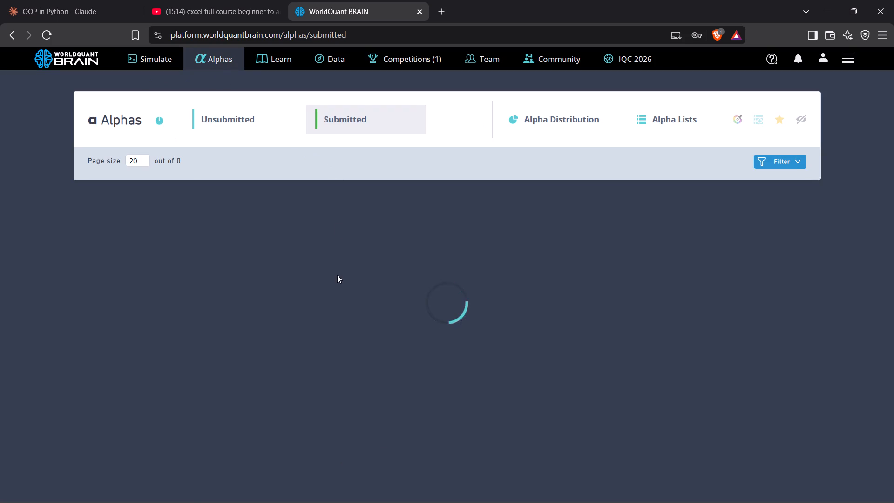
scroll(359, 343, "down", 5)
scroll(359, 343, "up", 1)
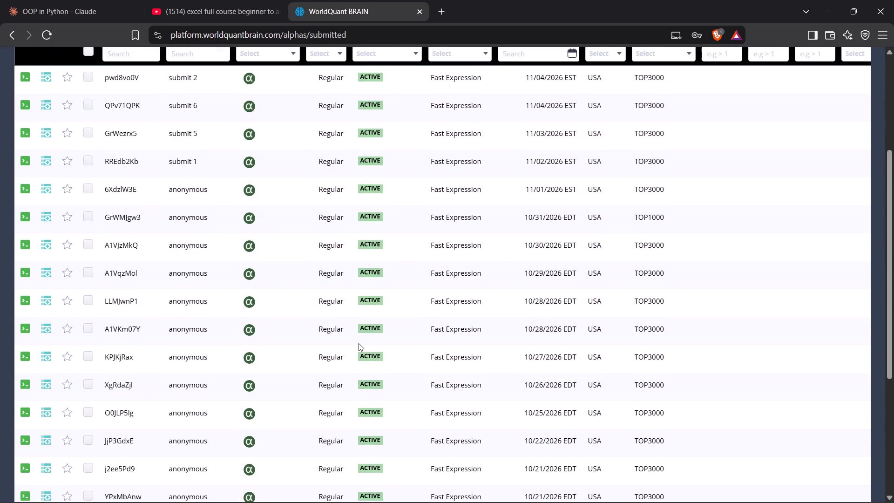
left_click(197, 93)
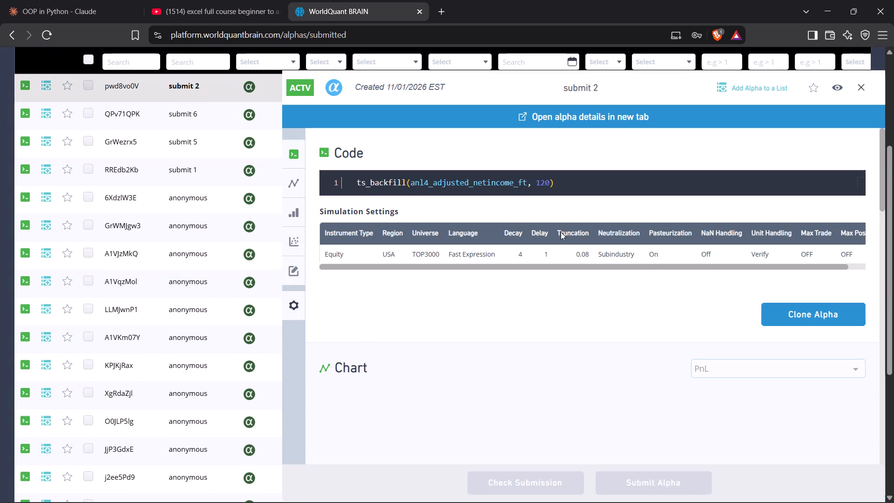
left_click(795, 313)
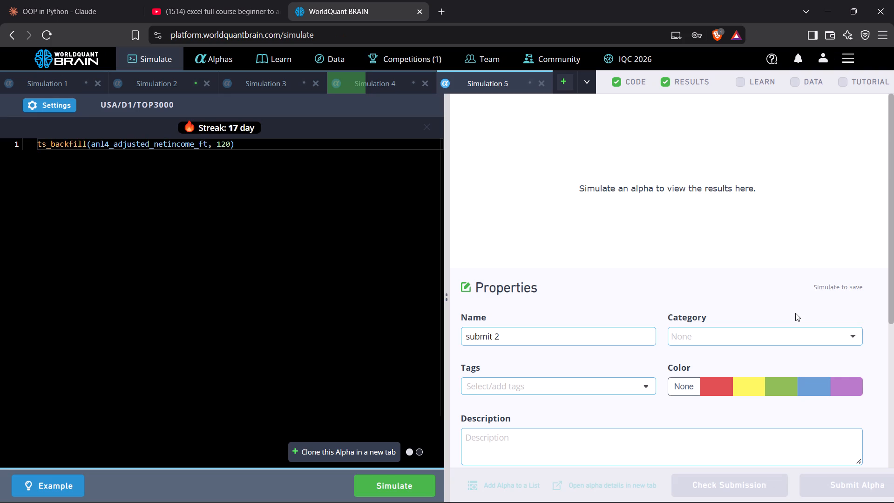
left_click(383, 484)
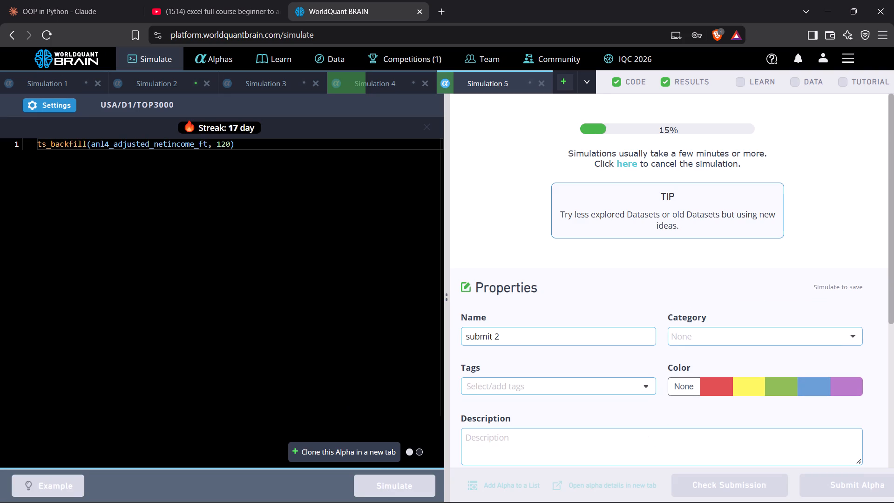
Look through Simulations 3, 2 and 1, and close the empty Simulation 1.
left_click(253, 83)
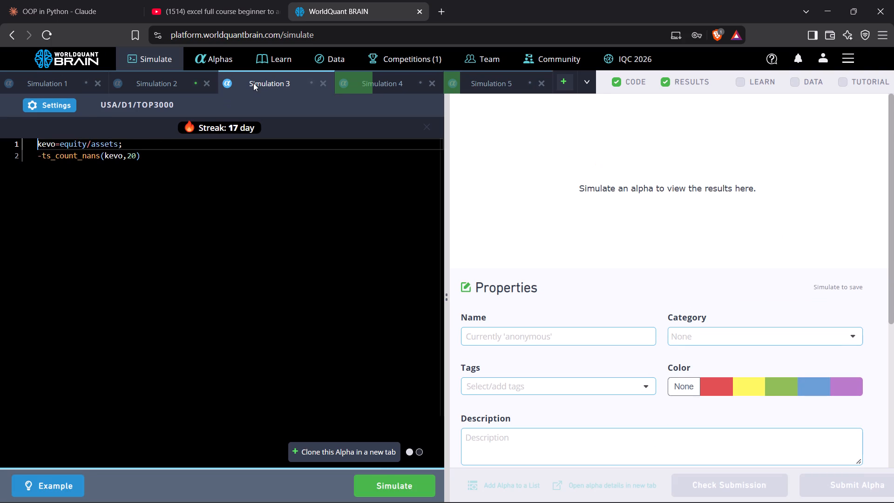
left_click(173, 84)
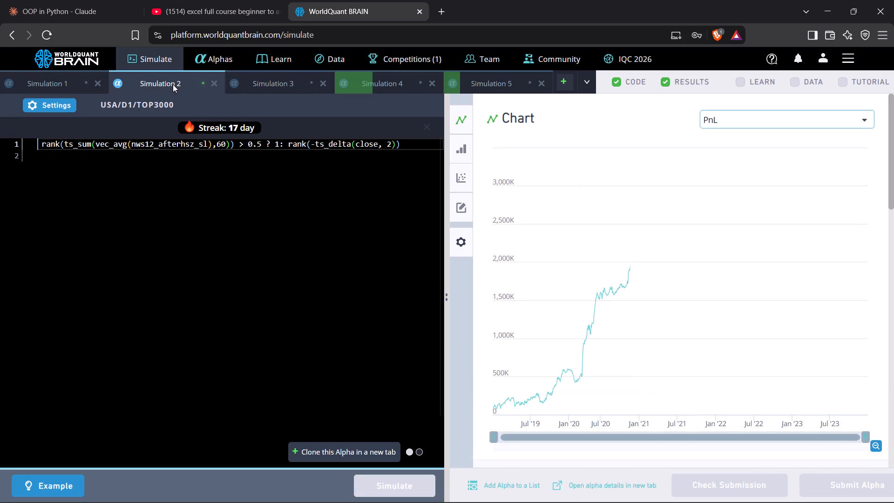
left_click(63, 86)
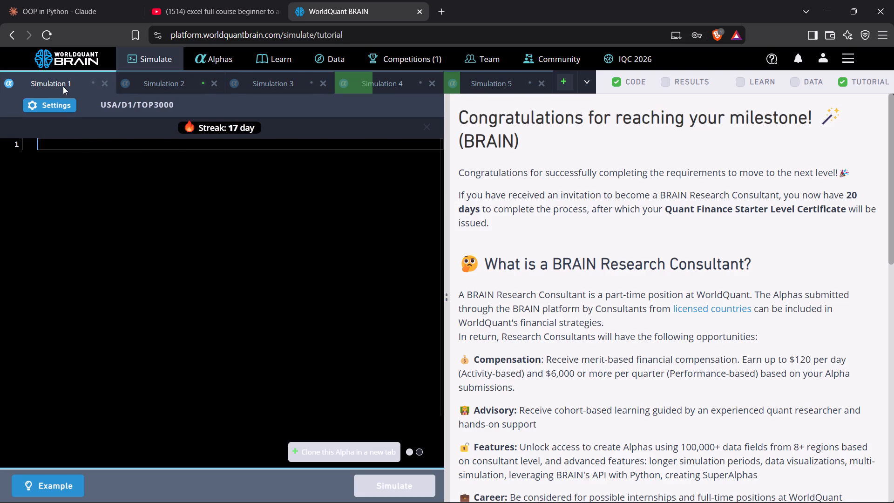
left_click(104, 85)
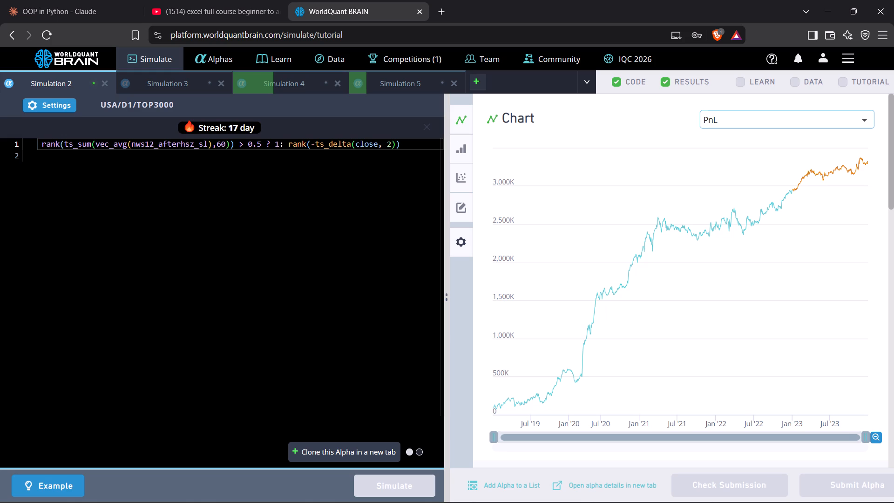
Remove the data field nws12_afterhsz_sl from inside vec_avg in the Simulation 2 code.
left_click(206, 146)
key("BackSpace")
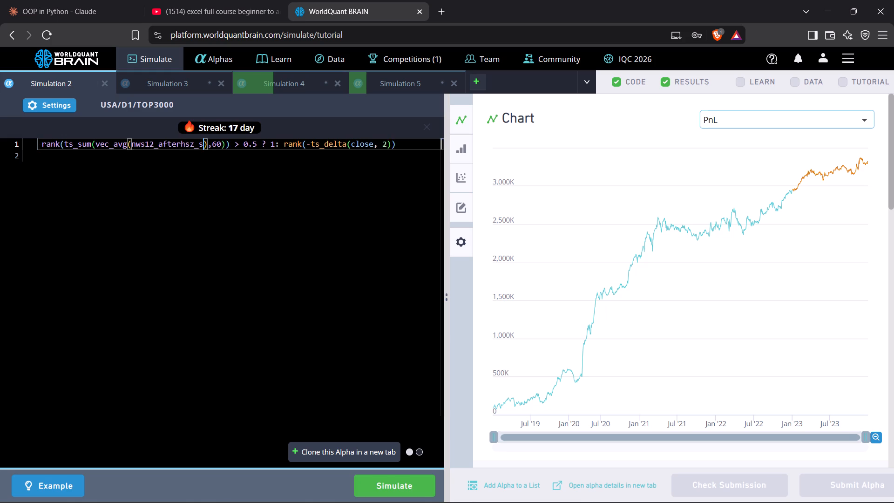
key("BackSpace")
key("BackSpace")
key("BackSpace")
key("BackSpace")
key("BackSpace")
key("BackSpace")
key("BackSpace")
key("BackSpace")
key("BackSpace")
key("BackSpace")
key("BackSpace")
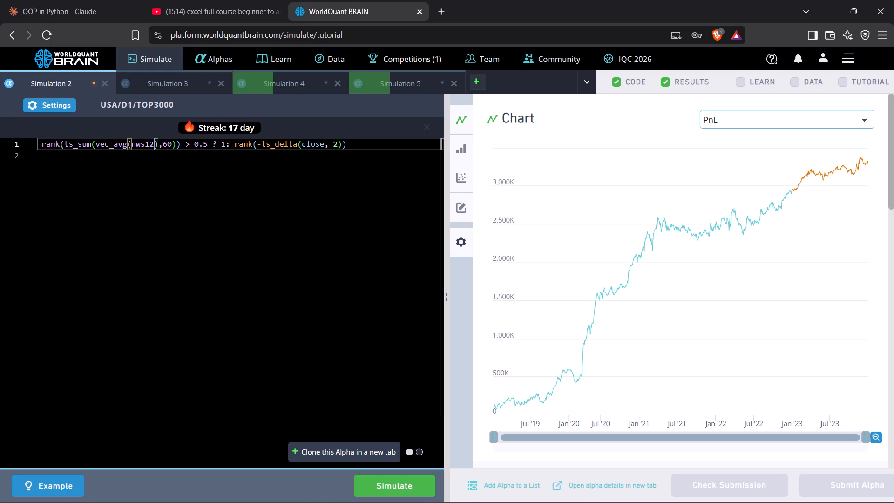
key("BackSpace")
key("BackSpace")
key("BackSpace")
key("BackSpace")
key("BackSpace")
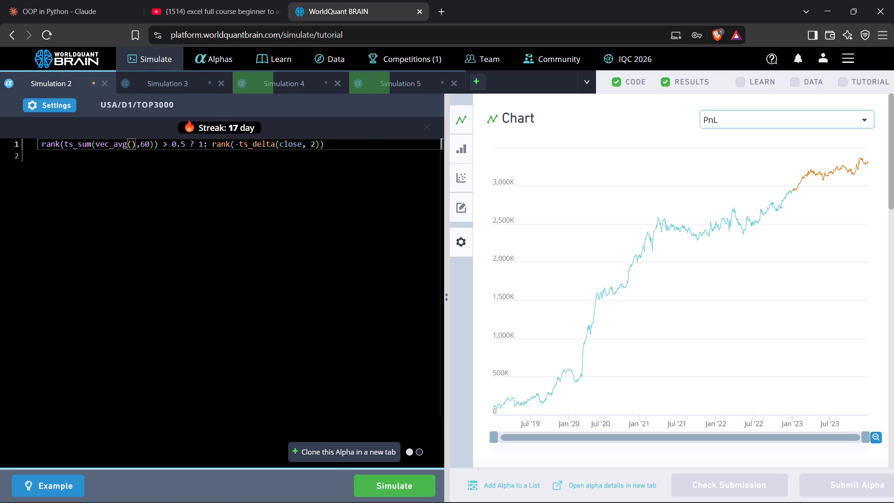
Insert the data field news_open_vol inside vec_avg in the Simulation 2 code and simulate the alpha.
key("n")
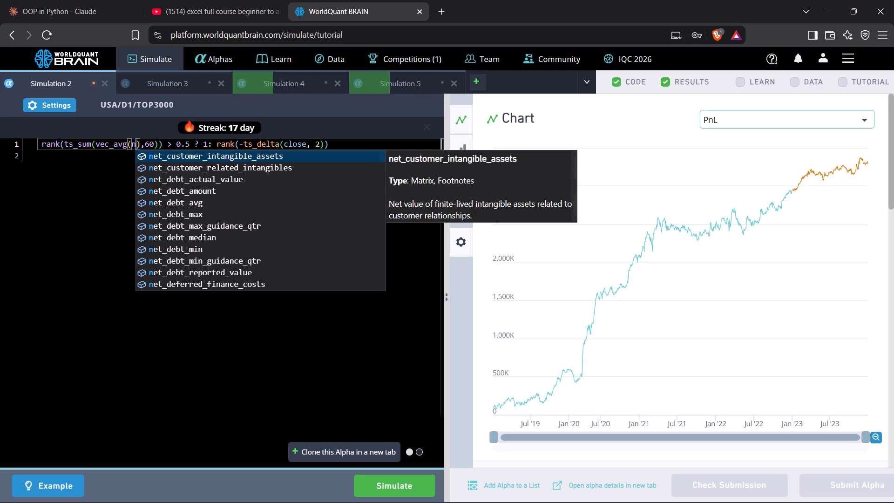
type("ew")
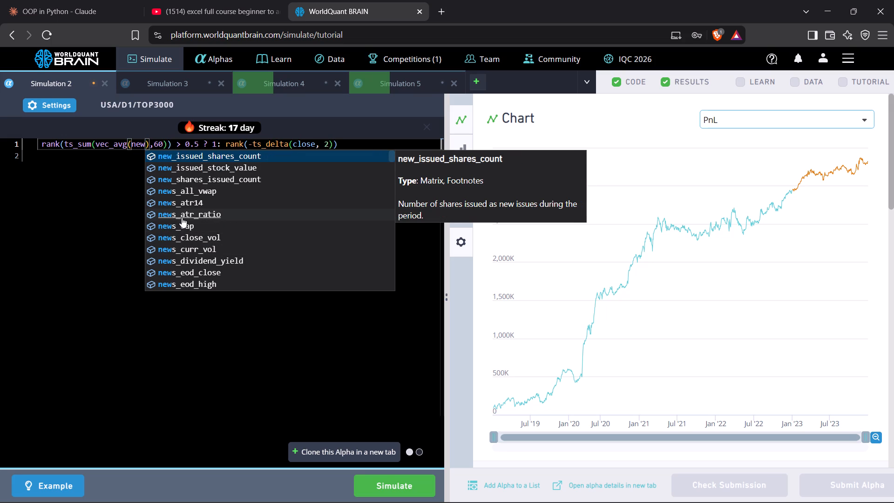
scroll(191, 251, "down", 5)
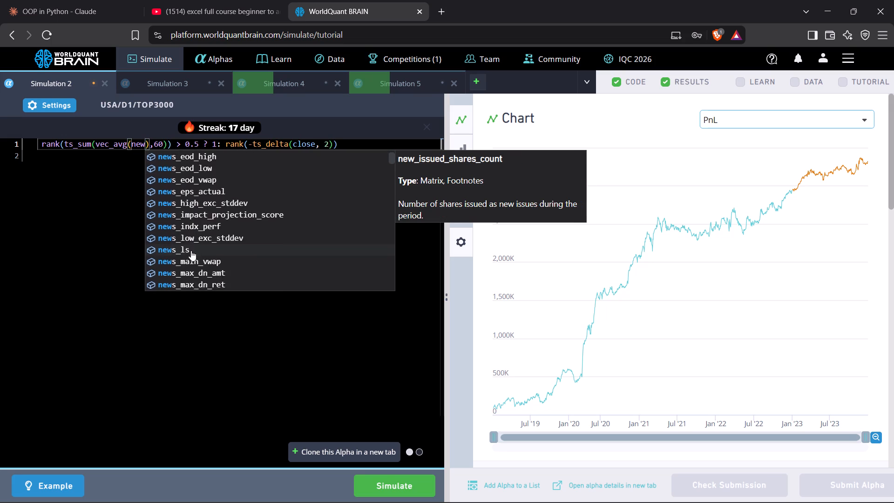
scroll(191, 251, "down", 8)
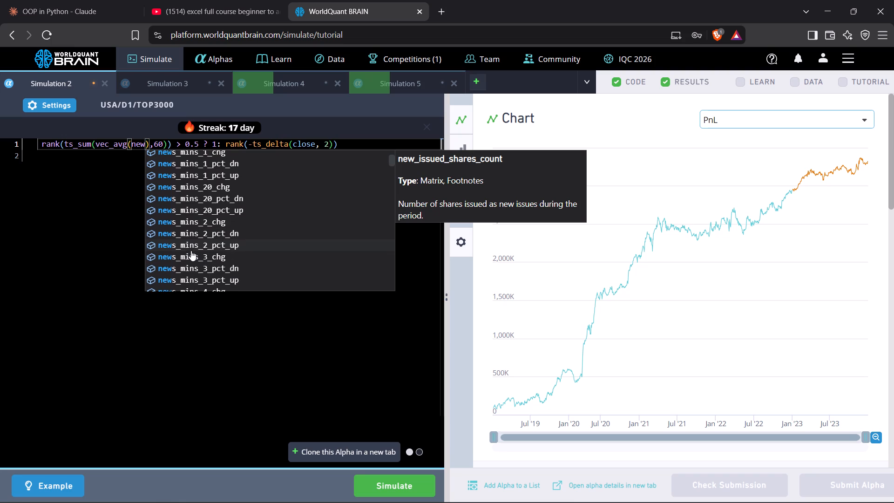
scroll(222, 237, "down", 2)
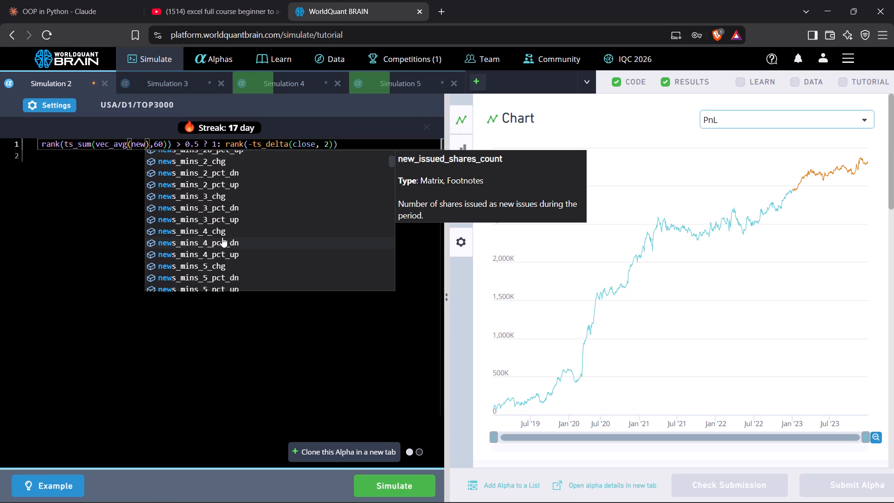
scroll(222, 237, "down", 4)
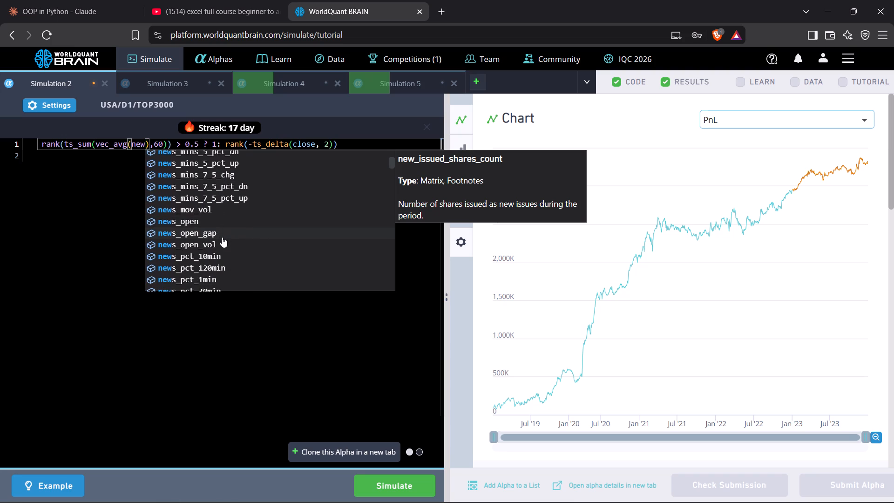
left_click(194, 244)
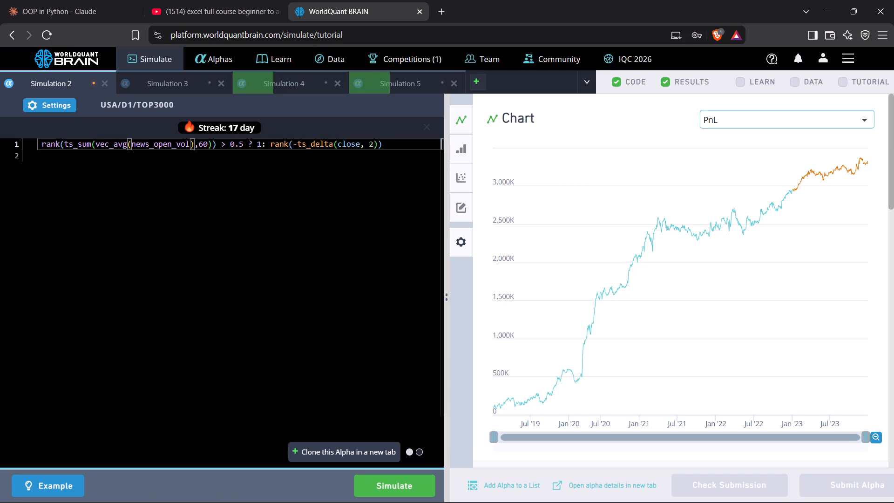
left_click(389, 484)
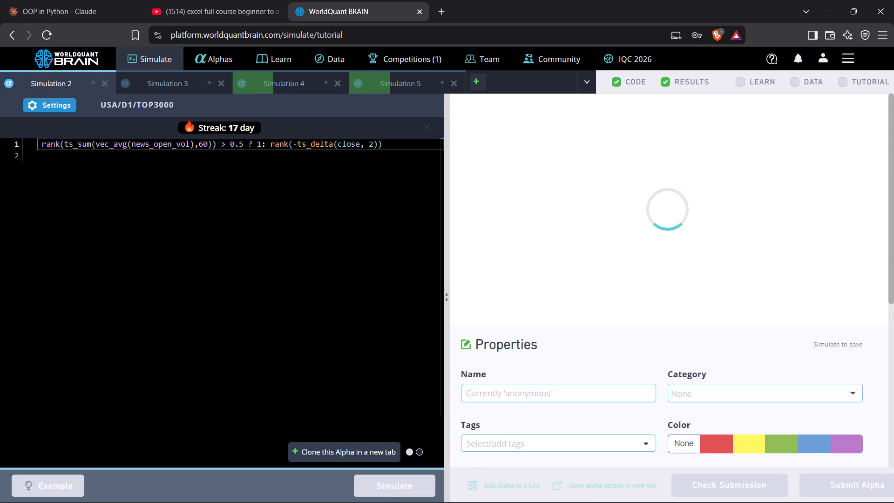
In Simulation 4, replace the data field inside ts_mean with scl12_sentiment and simulate the alpha.
left_click(286, 82)
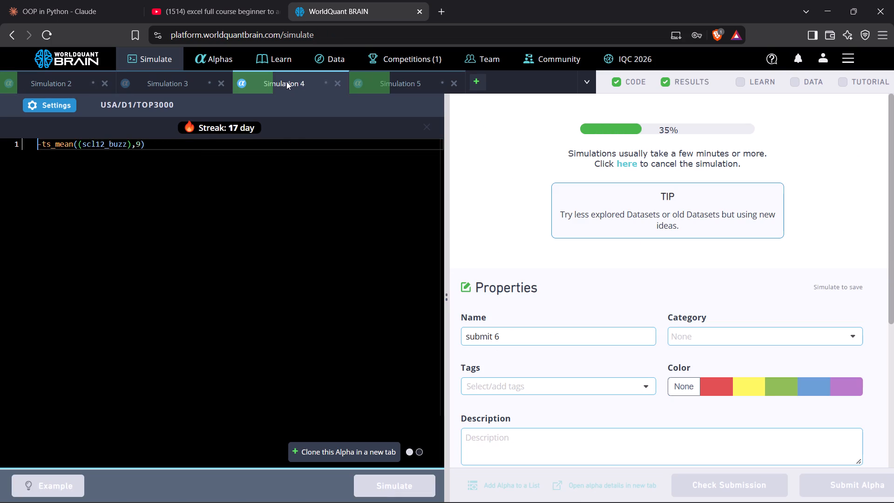
left_click(126, 146)
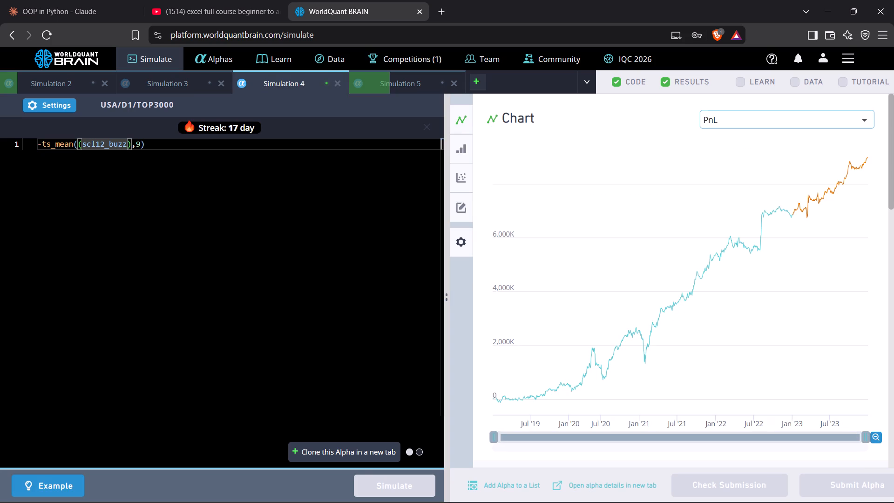
key("BackSpace")
key("BackSpace")
key("BackSpace")
key("BackSpace")
key("BackSpace")
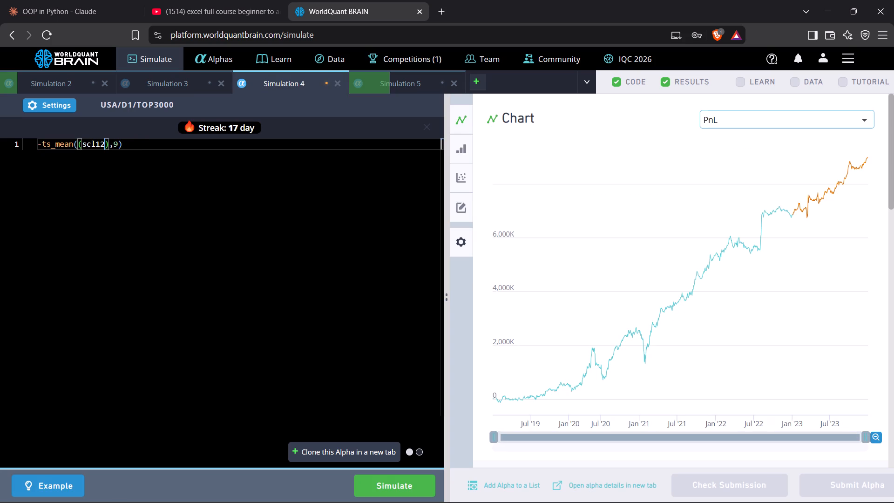
key("BackSpace")
key("BackSpace")
key("BackSpace")
key("BackSpace")
key("BackSpace")
key("s")
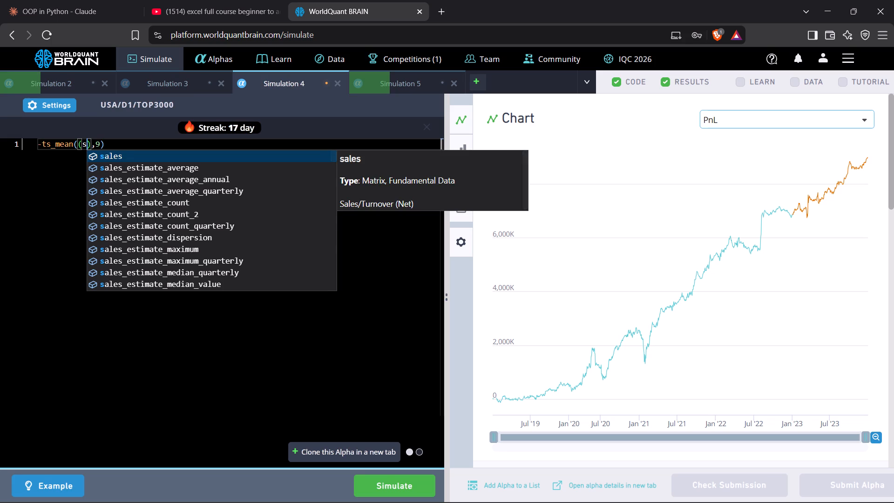
key("c")
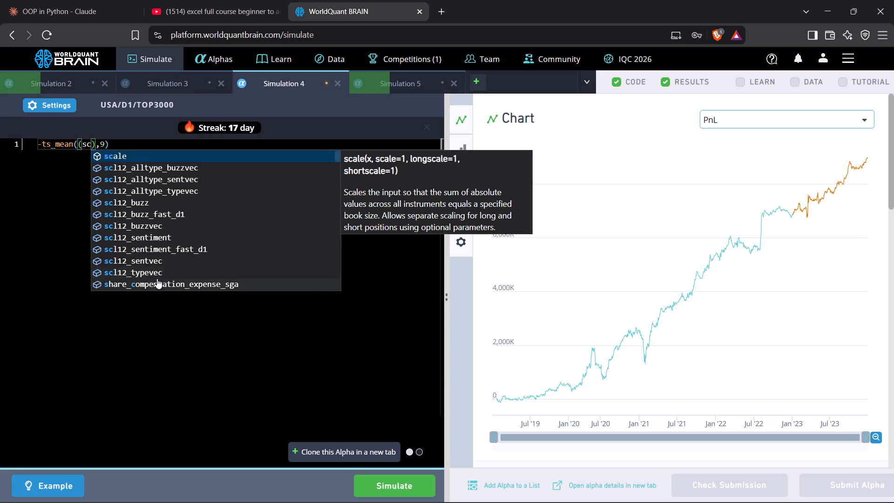
left_click(160, 238)
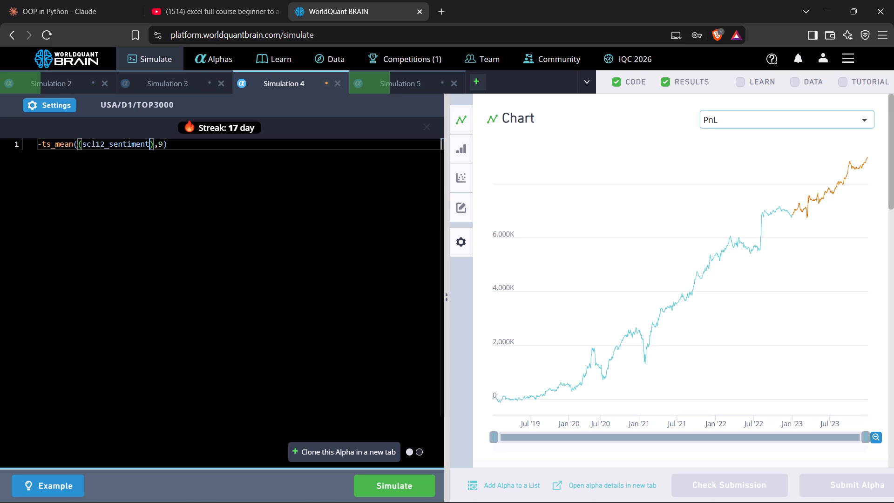
left_click(395, 488)
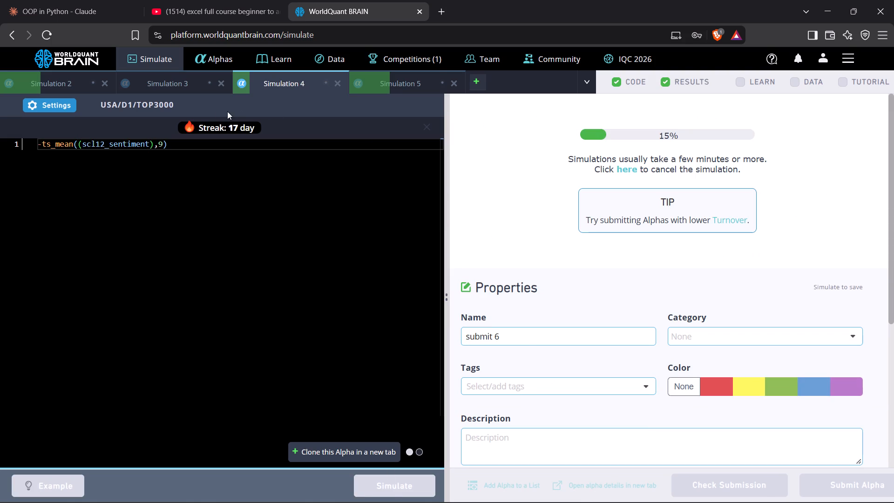
In Simulation 3, redefine kevo as vwap/close and simulate the alpha.
left_click(186, 85)
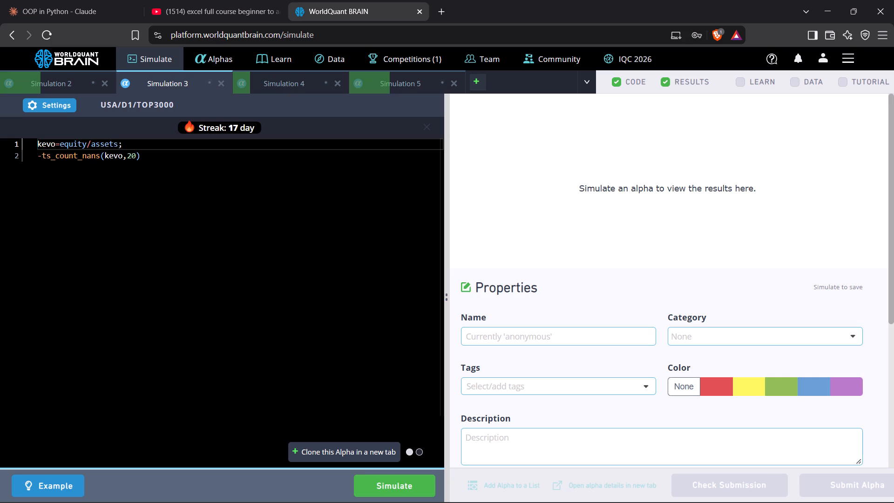
left_click(118, 143)
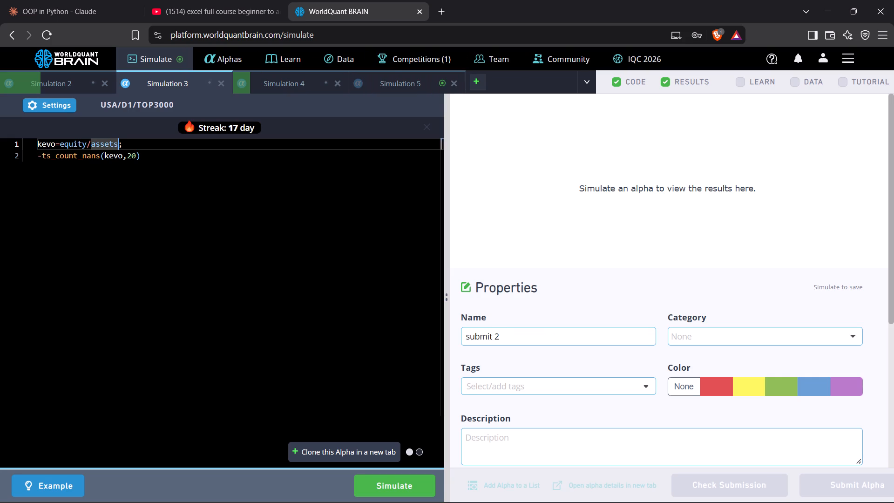
key("BackSpace")
key("BackSpace")
key("BackSpace")
key("BackSpace")
key("BackSpace")
key("BackSpace")
key("BackSpace")
key("BackSpace")
key("BackSpace")
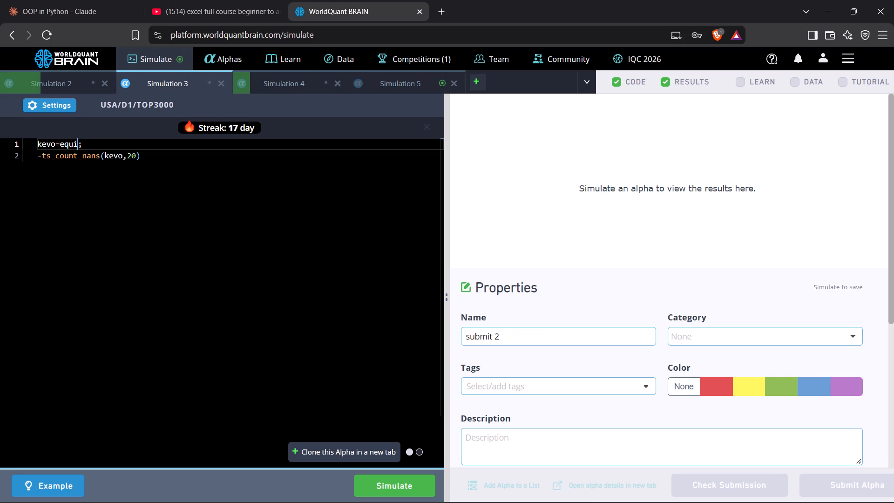
key("BackSpace")
key("BackSpace")
key("BackSpace")
key("BackSpace")
key("v")
type("wa")
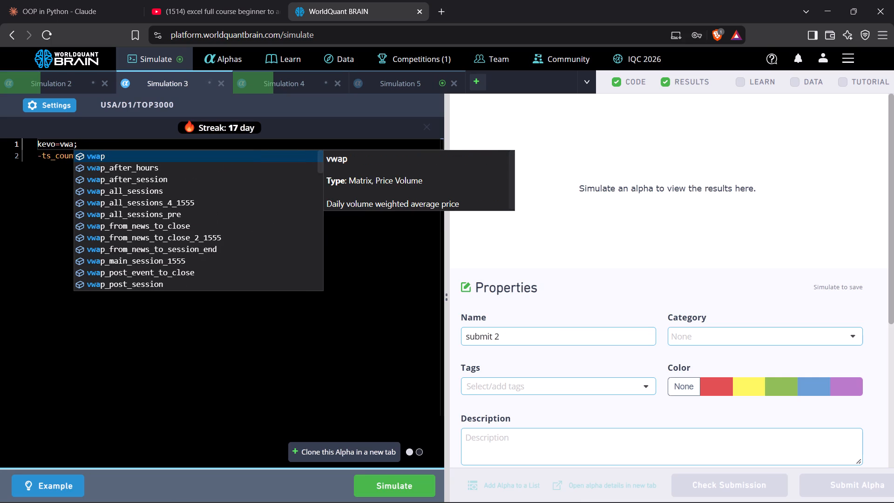
key("p")
type("/close")
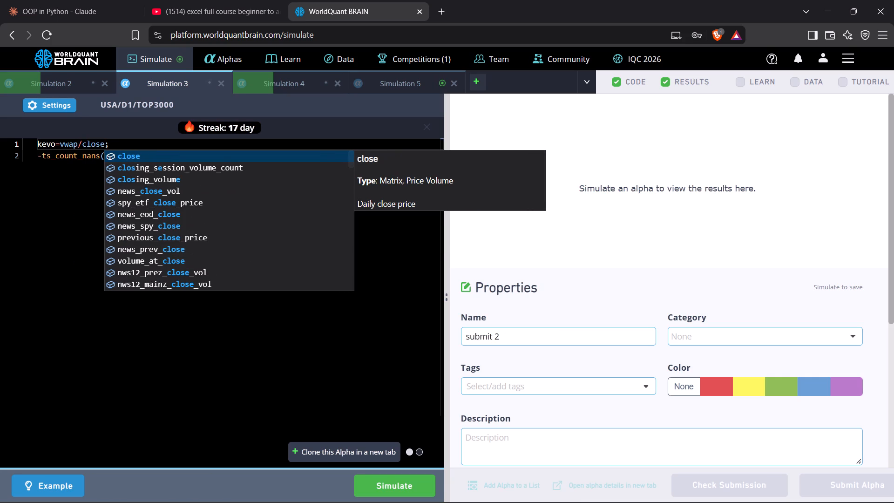
left_click(74, 217)
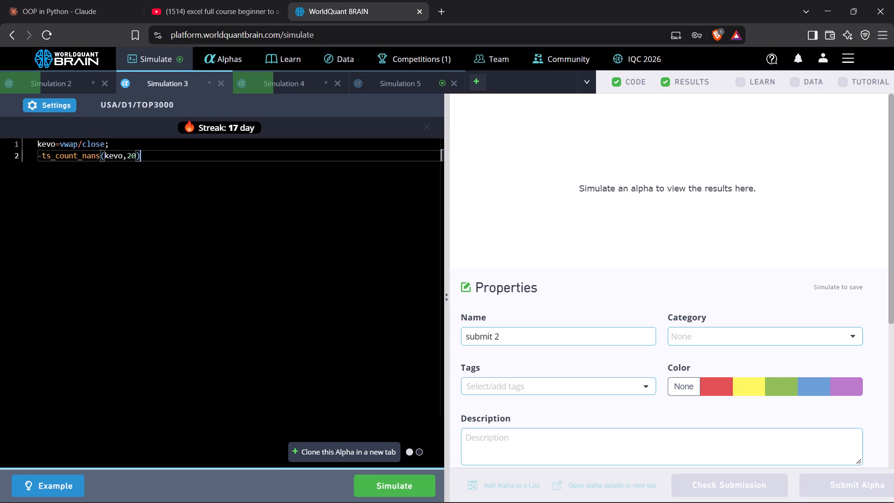
left_click(398, 484)
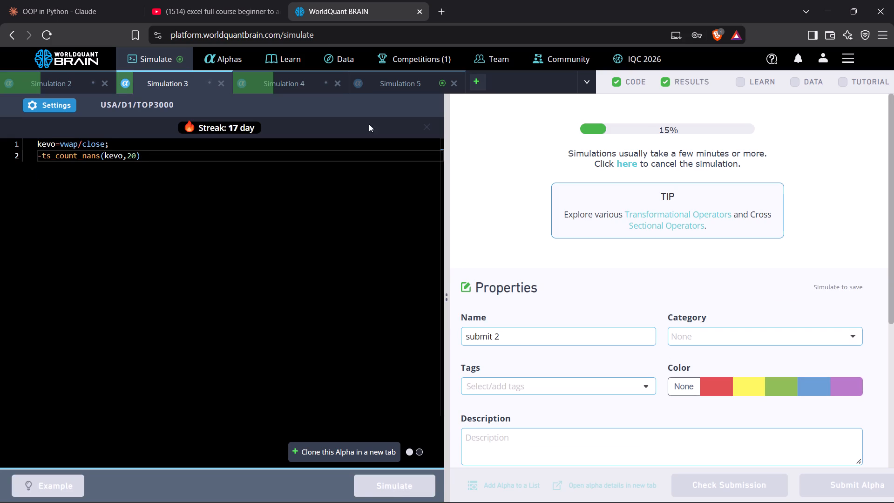
In Simulation 5, replace the data field inside ts_backfill with anl4_ads1detailqfv110_estvalue and simulate the alpha.
left_click(401, 85)
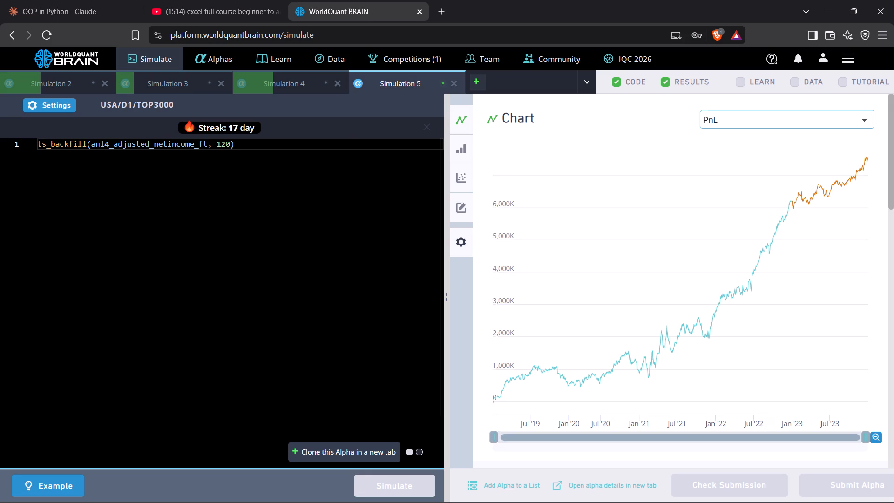
left_click_drag(208, 144, 98, 151)
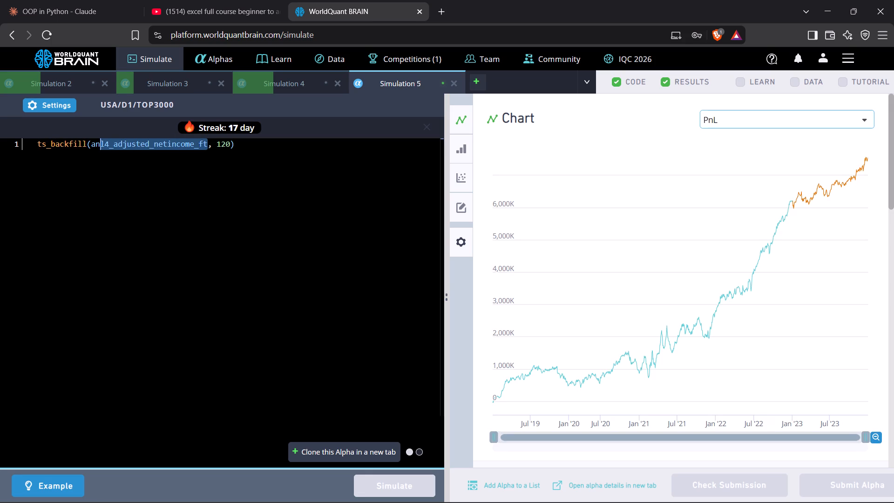
left_click_drag(98, 151, 94, 150)
left_click_drag(94, 150, 91, 148)
key("BackSpace")
key("a")
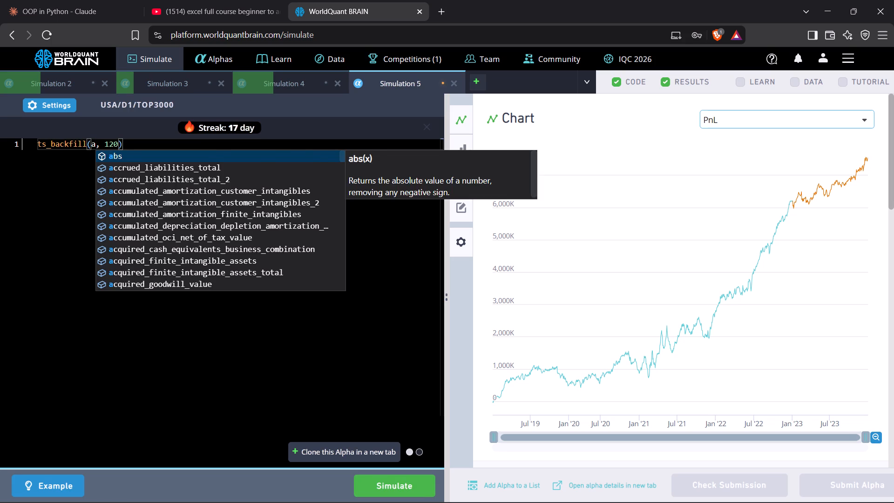
key("n")
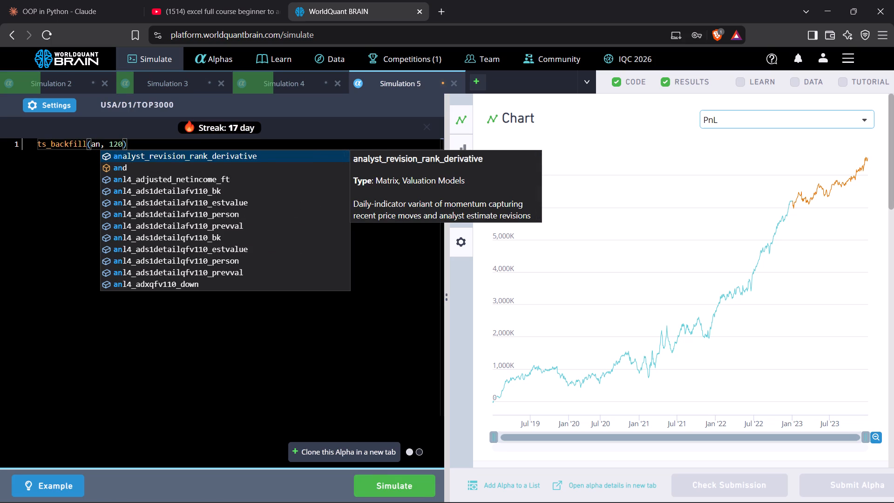
left_click(168, 250)
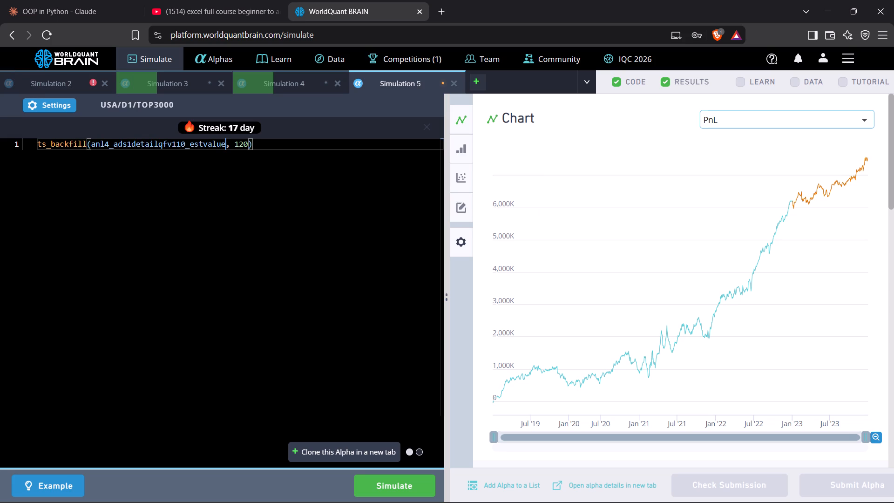
left_click(393, 488)
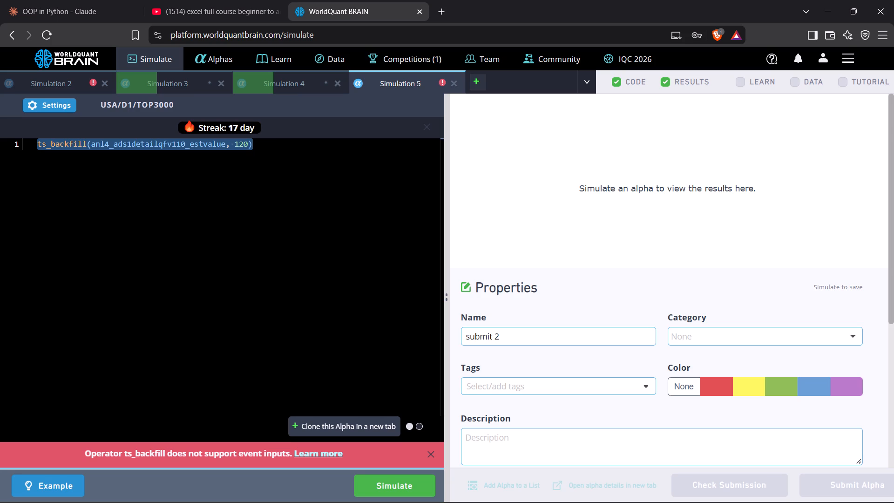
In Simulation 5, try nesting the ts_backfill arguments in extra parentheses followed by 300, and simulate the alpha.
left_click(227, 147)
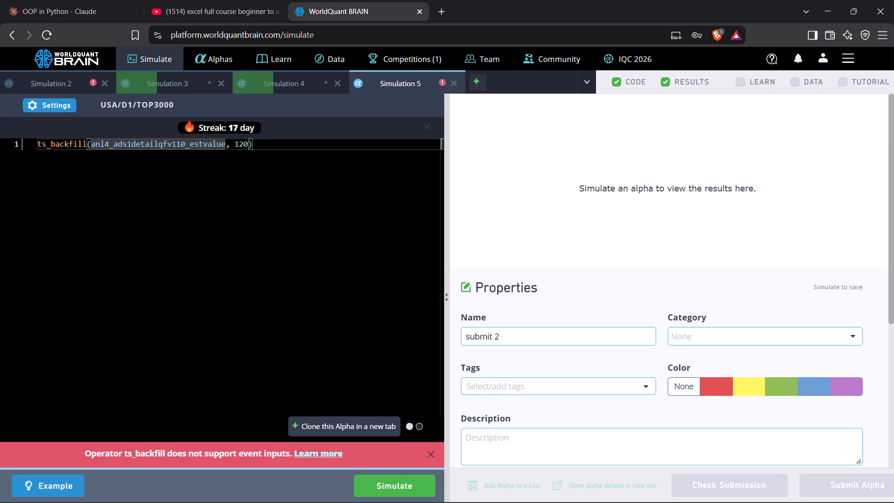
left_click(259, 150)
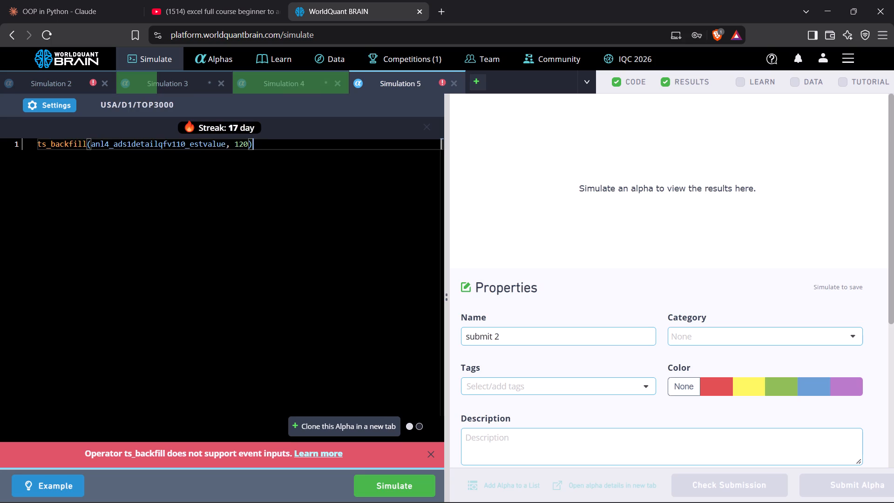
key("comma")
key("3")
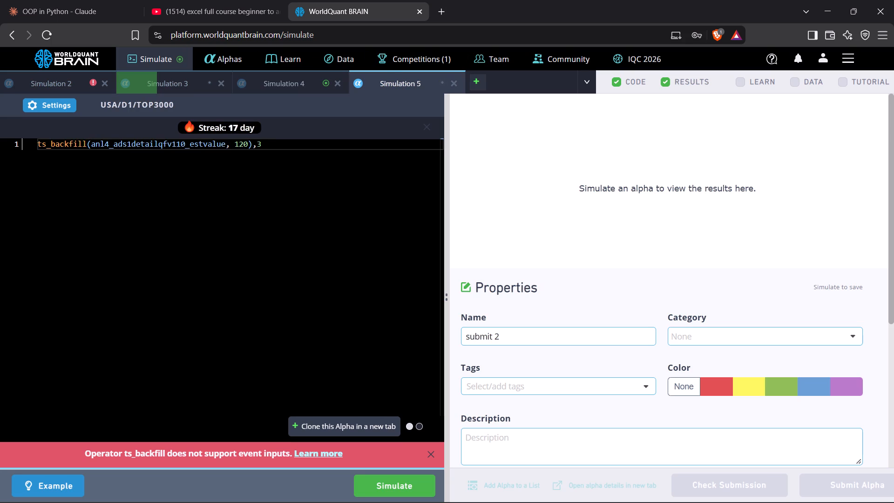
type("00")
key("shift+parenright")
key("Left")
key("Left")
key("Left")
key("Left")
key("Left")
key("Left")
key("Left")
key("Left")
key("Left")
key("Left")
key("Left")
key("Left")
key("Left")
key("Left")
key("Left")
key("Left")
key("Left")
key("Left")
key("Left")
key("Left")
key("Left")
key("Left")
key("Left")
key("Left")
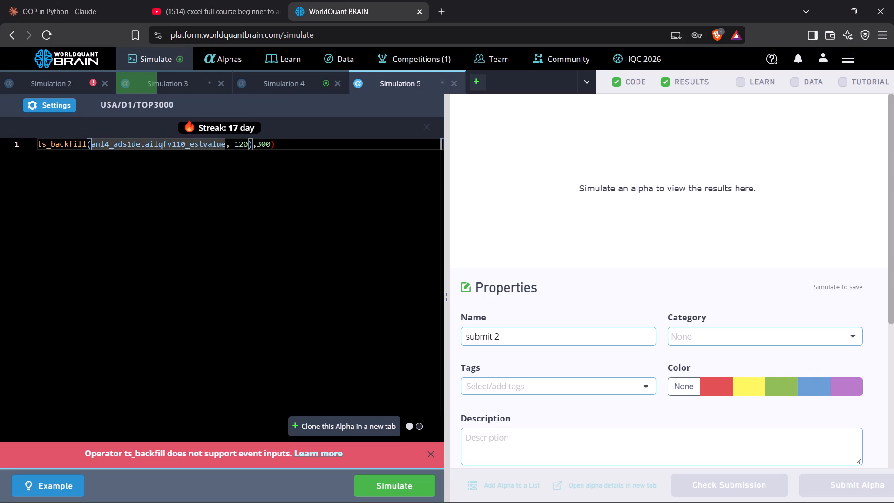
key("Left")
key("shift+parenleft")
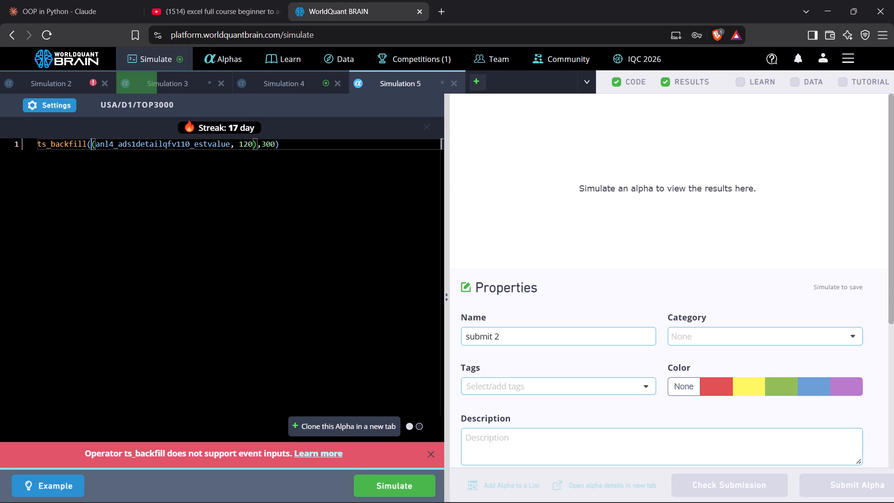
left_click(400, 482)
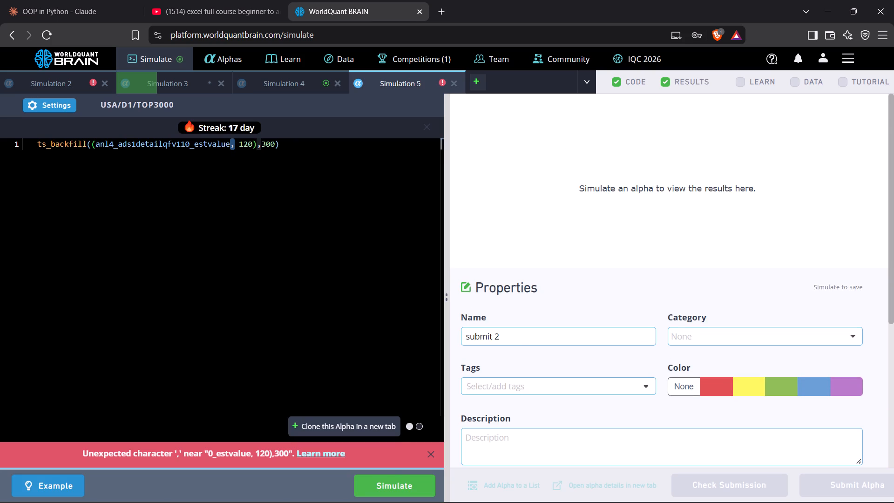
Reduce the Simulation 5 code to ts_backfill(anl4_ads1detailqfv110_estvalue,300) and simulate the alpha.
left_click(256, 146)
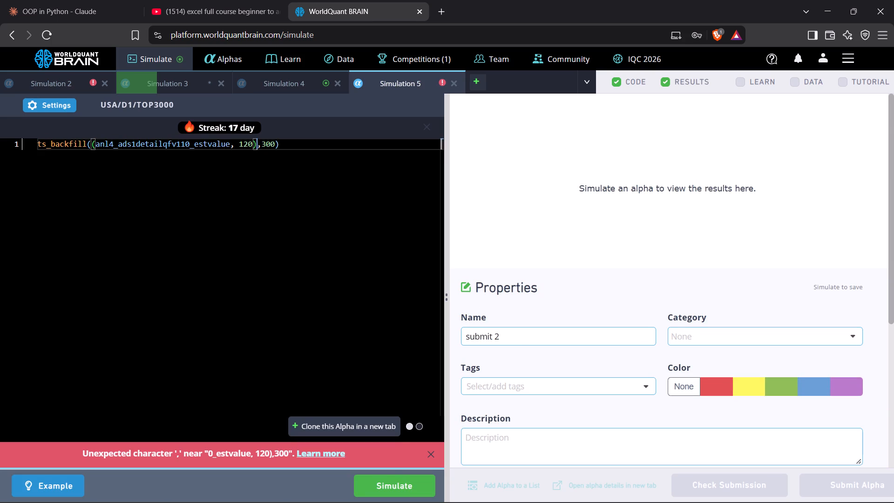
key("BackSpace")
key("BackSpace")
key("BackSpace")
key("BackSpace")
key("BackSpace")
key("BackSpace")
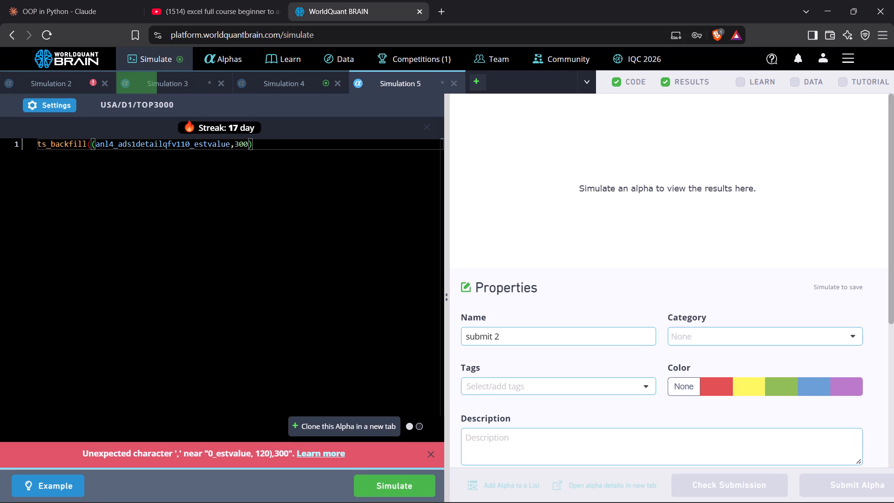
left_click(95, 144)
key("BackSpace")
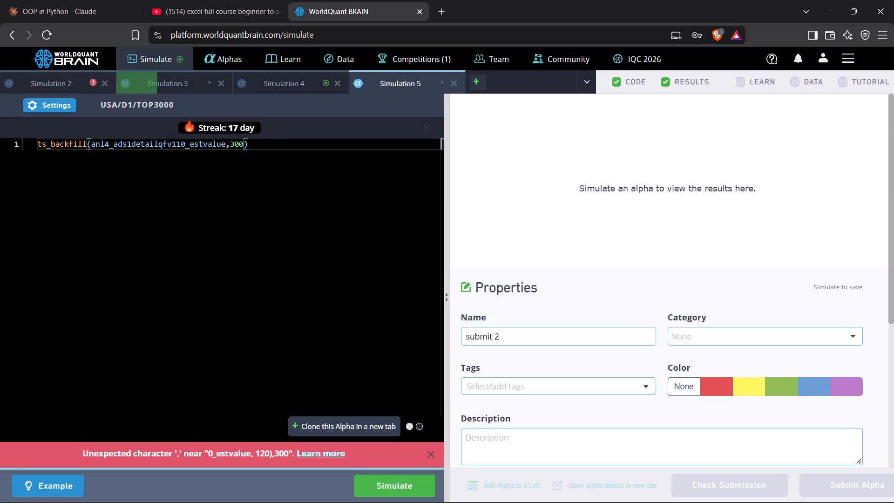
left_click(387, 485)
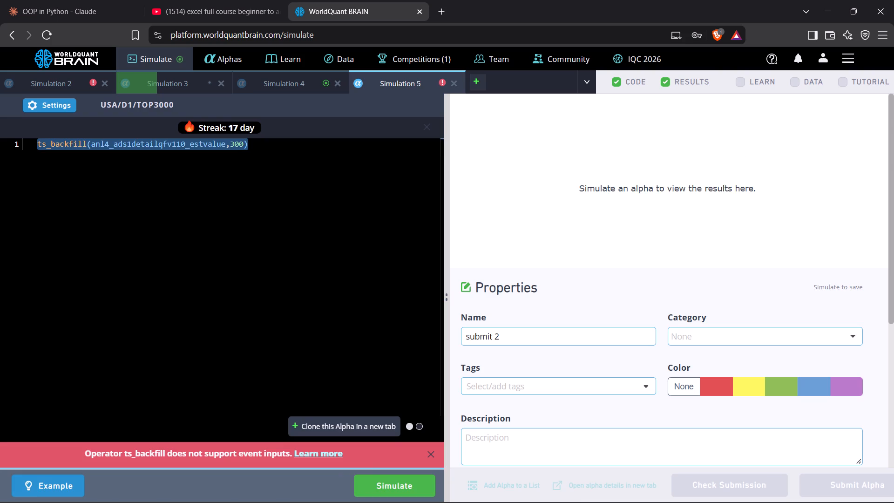
Close Simulation 5, discarding its modified code.
left_click(454, 85)
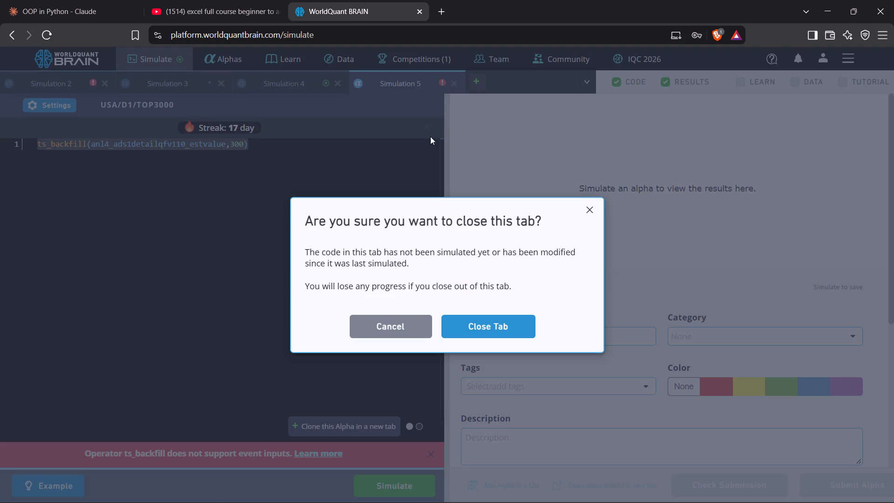
left_click(485, 327)
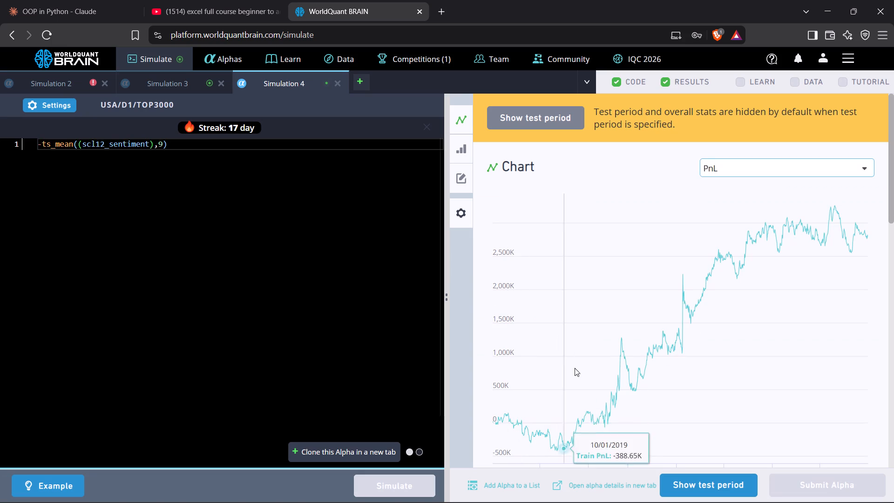
Reveal the test period results of the Simulation 4 alpha.
left_click(684, 483)
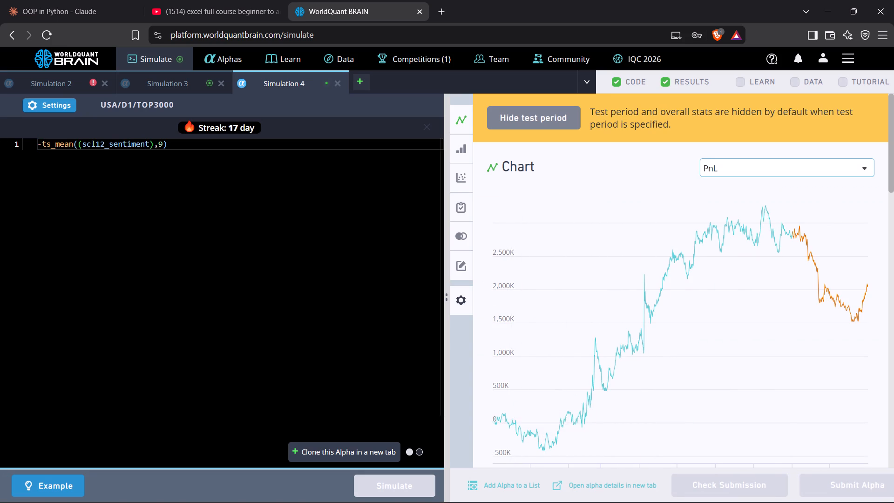
In Simulation 4, set the ts_mean window to 12 and simulate the alpha.
left_click(163, 145)
key("BackSpace")
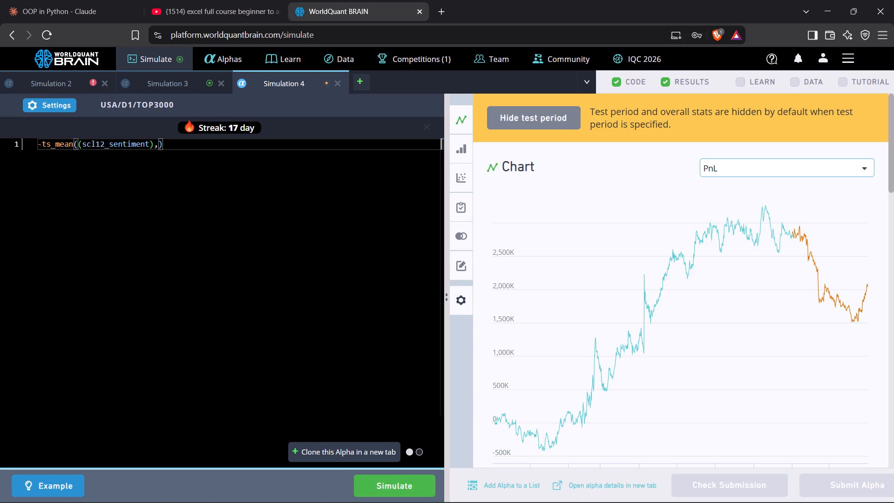
type("12")
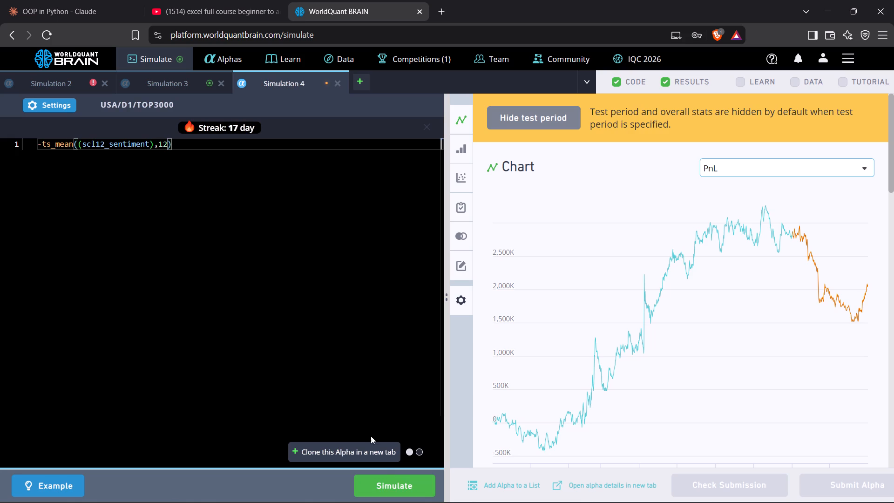
left_click(386, 490)
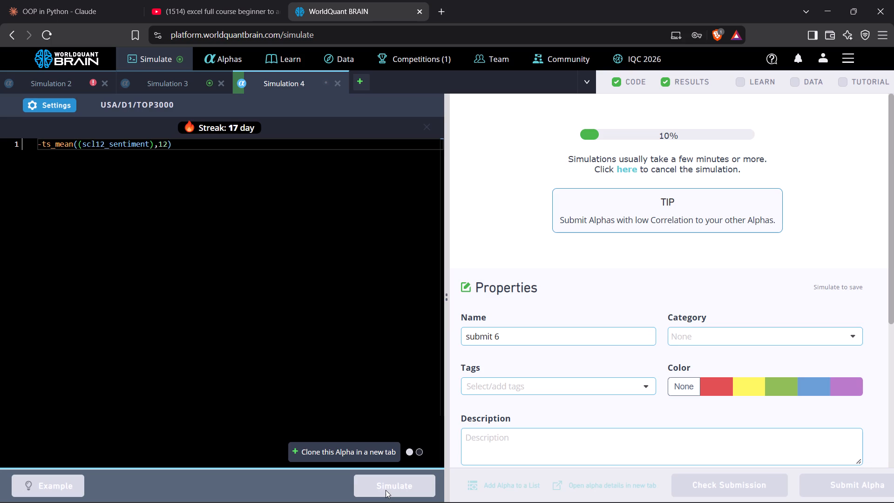
Reveal Simulation 3's test period and examine its yearly statistics and the failed checks under IS Testing Status.
left_click(171, 86)
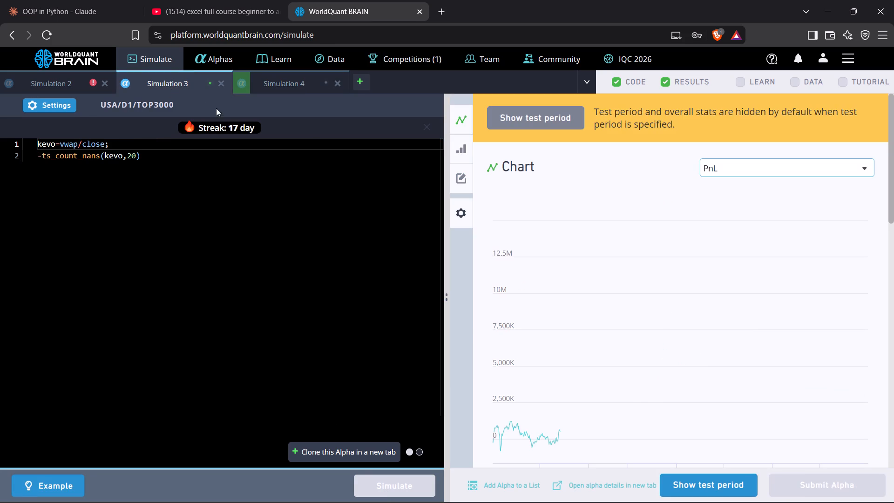
left_click(697, 490)
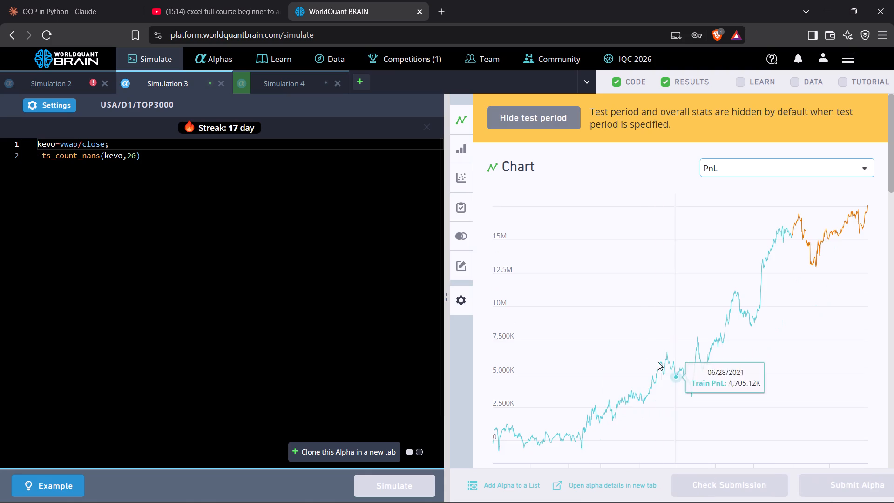
scroll(636, 324, "down", 6)
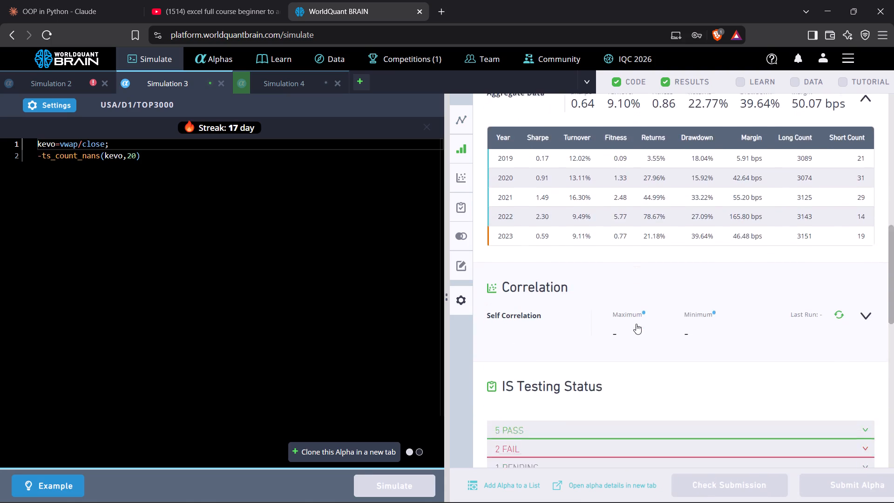
scroll(636, 324, "down", 1)
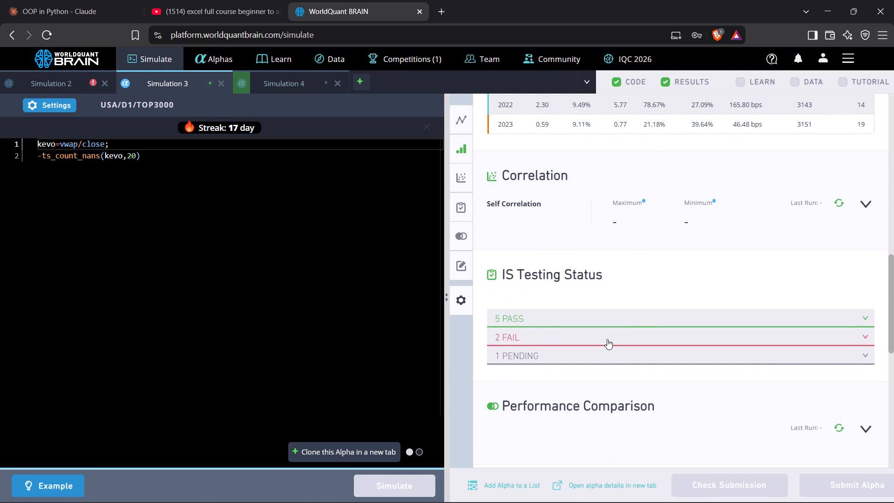
left_click(607, 339)
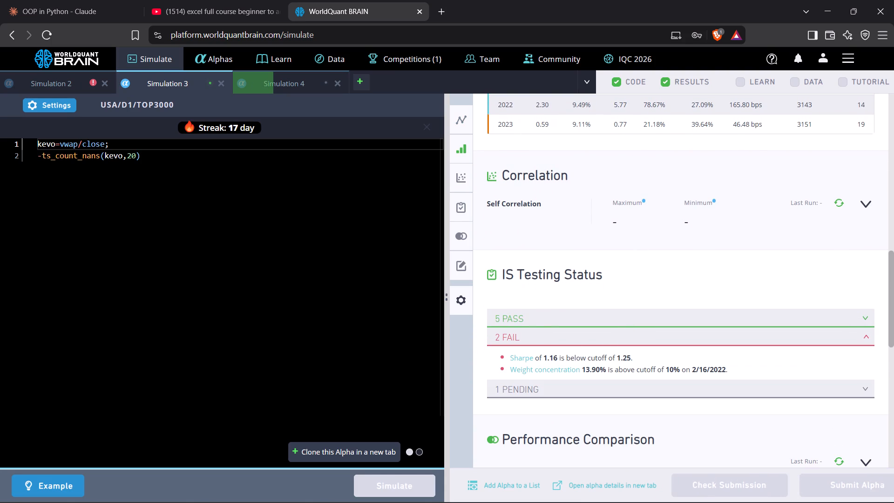
In Simulation 3, set the ts_count_nans window to 15 and simulate the alpha.
left_click(135, 158)
key("BackSpace")
key("BackSpace")
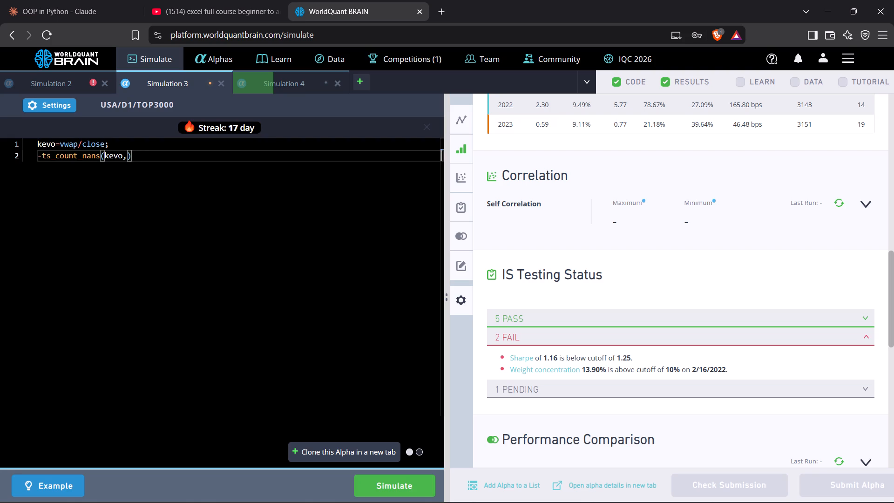
type("15")
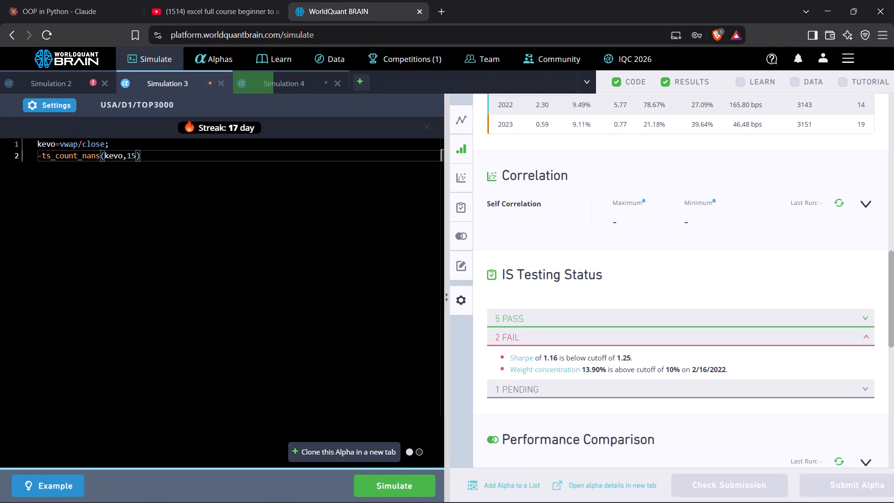
left_click(395, 487)
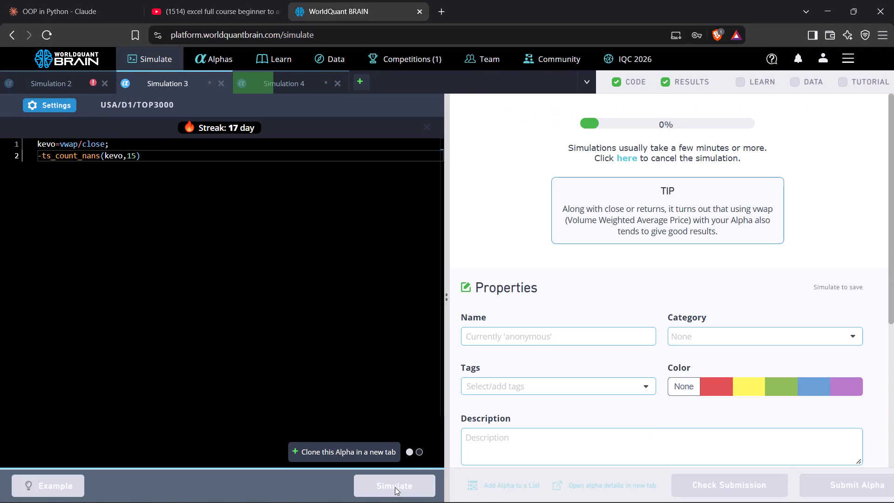
Simulate the Simulation 2 alpha again with its existing code.
left_click(68, 81)
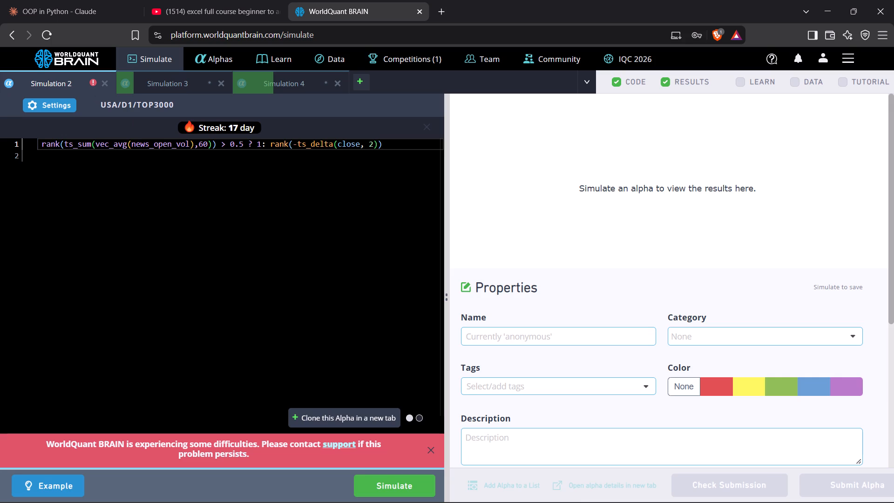
left_click(379, 484)
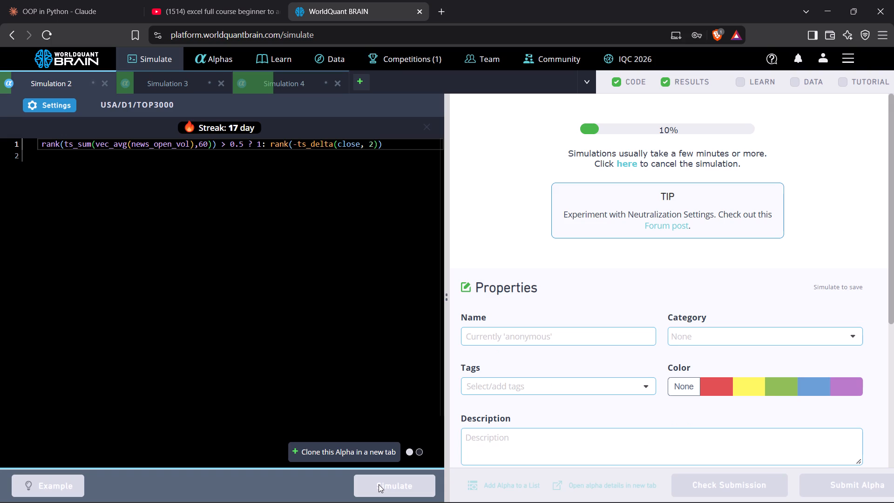
Go to the platform's home dashboard and look over its notifications, challenge stats and achievements.
left_click(66, 56)
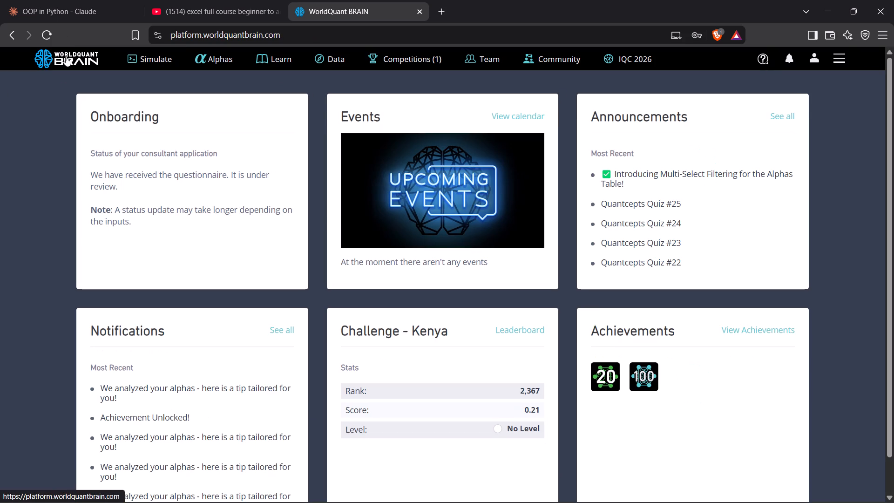
left_click(66, 56)
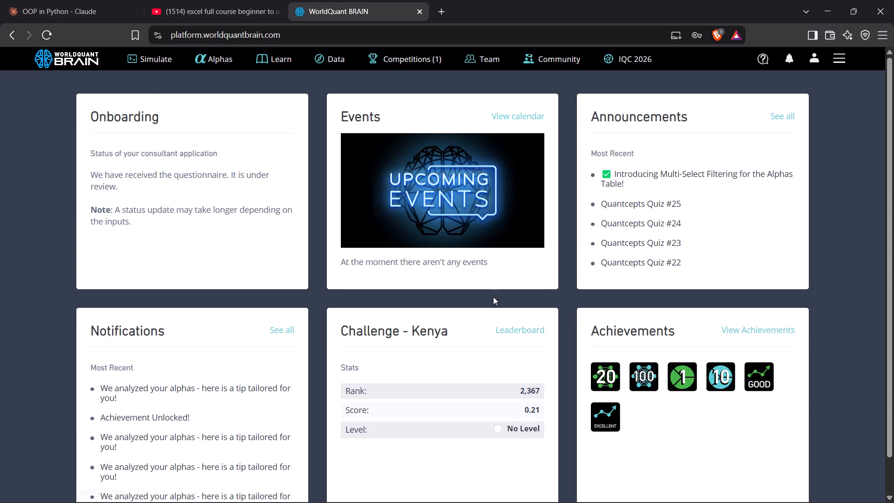
scroll(509, 372, "down", 4)
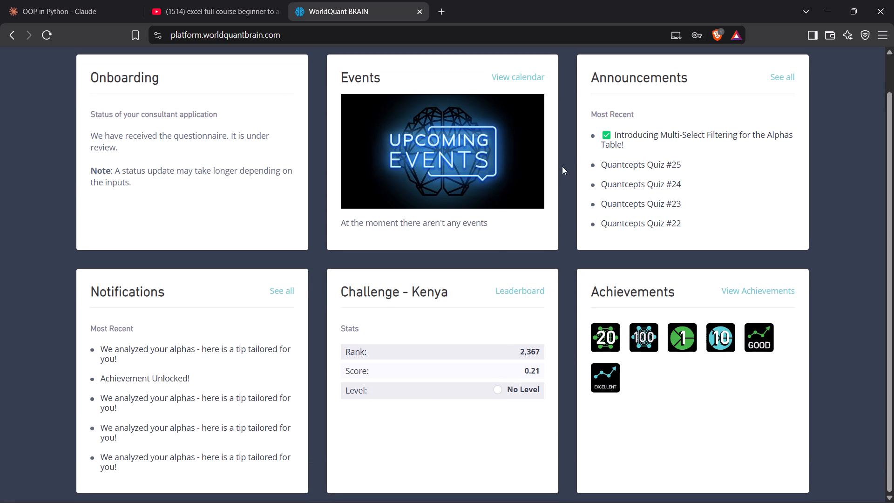
scroll(578, 151, "up", 2)
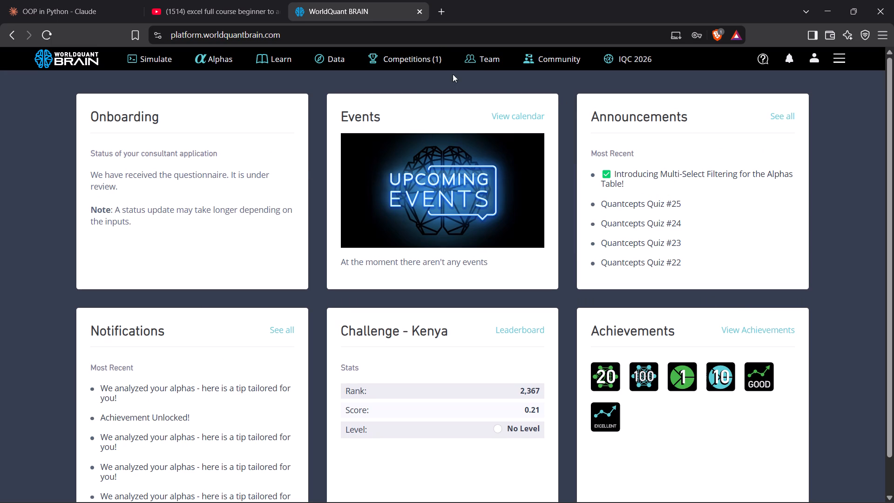
Open the Challenge - Kenya leaderboard and look through the ranked users on its first page.
left_click_drag(418, 57, 442, 88)
left_click(442, 88)
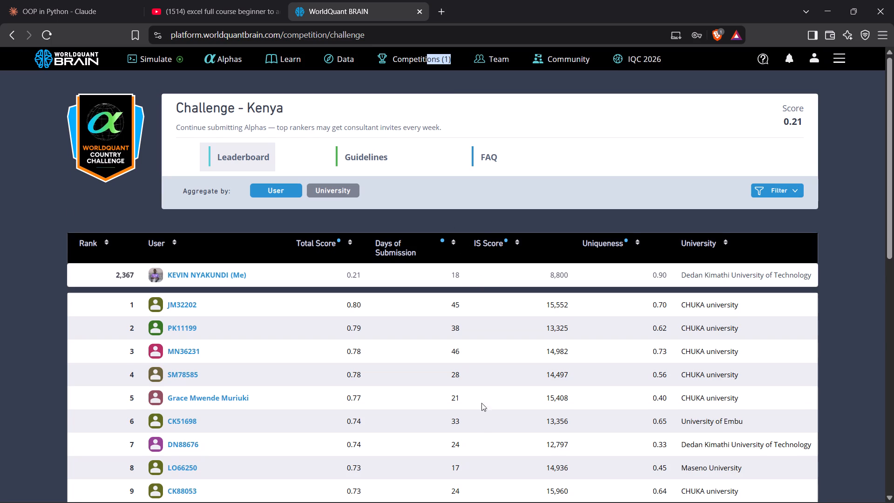
scroll(482, 436, "down", 9)
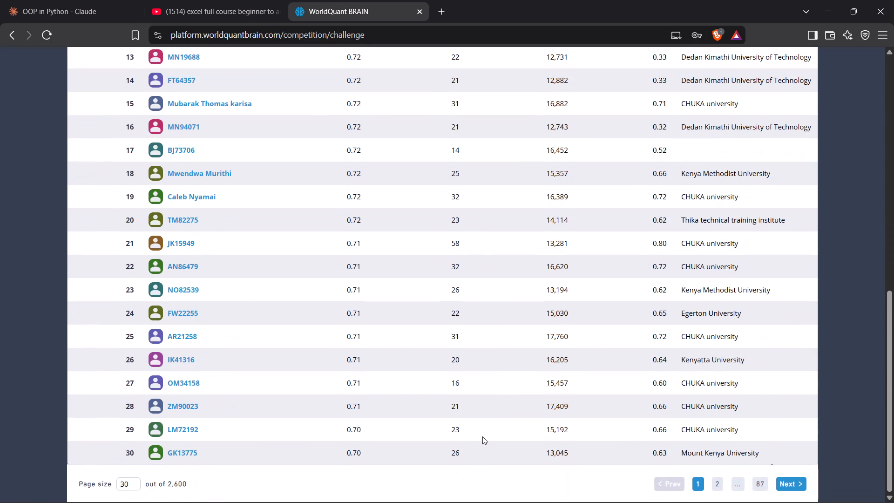
Finish looking through the first page of the Challenge - Kenya leaderboard and return to its beginning.
scroll(482, 436, "down", 2)
scroll(482, 436, "up", 6)
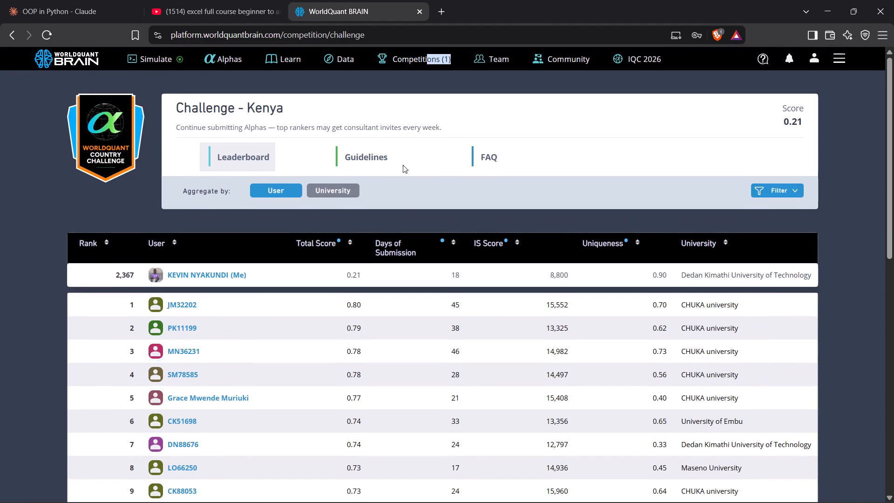
Return to the simulation workspace and reveal the test period results of Simulation 4.
left_click(162, 63)
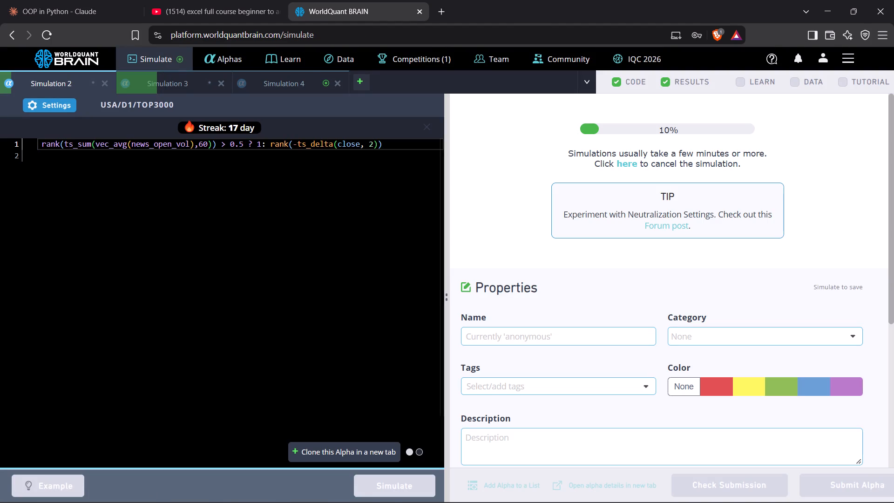
left_click(285, 85)
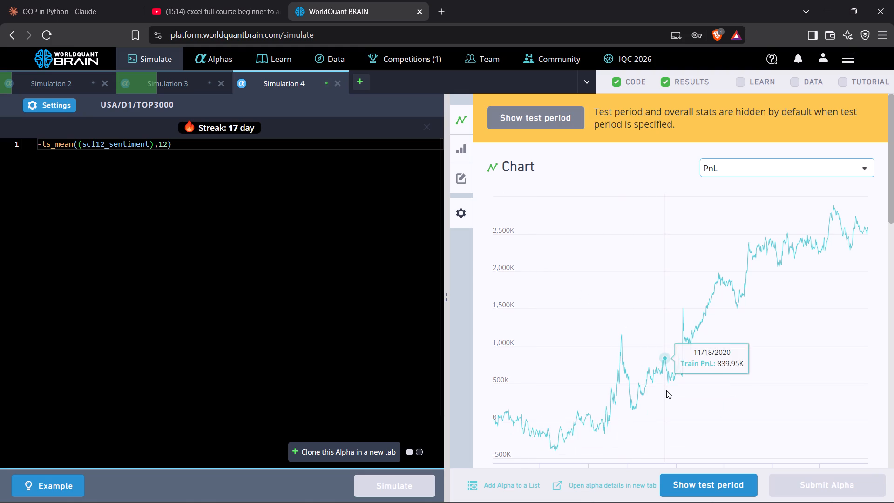
left_click(705, 485)
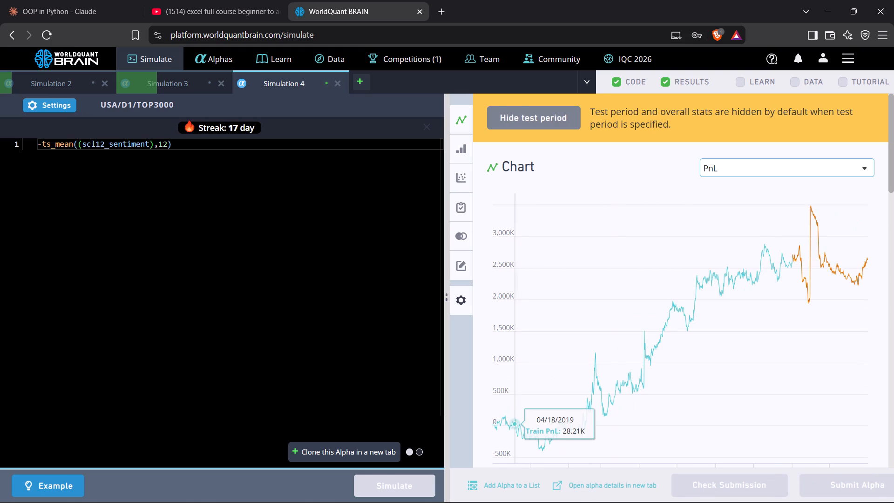
In Simulation 4, set the ts_mean window to 3 and simulate the alpha.
left_click(168, 149)
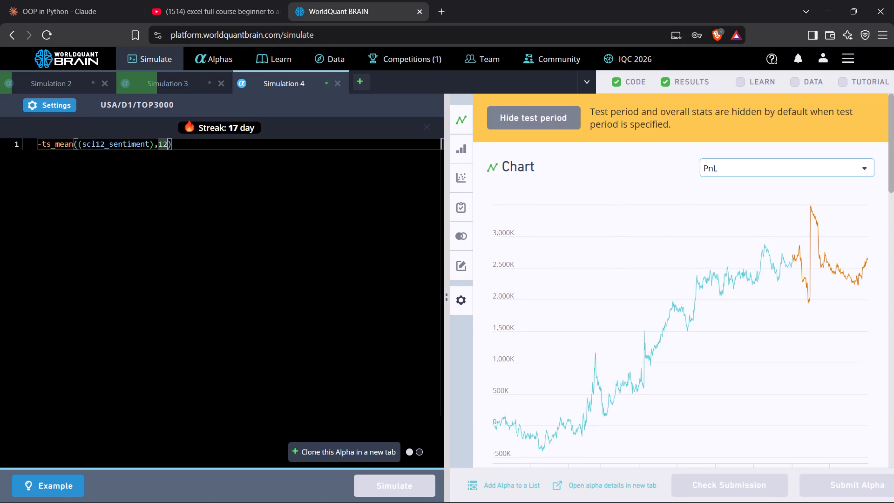
key("BackSpace")
key("BackSpace")
key("3")
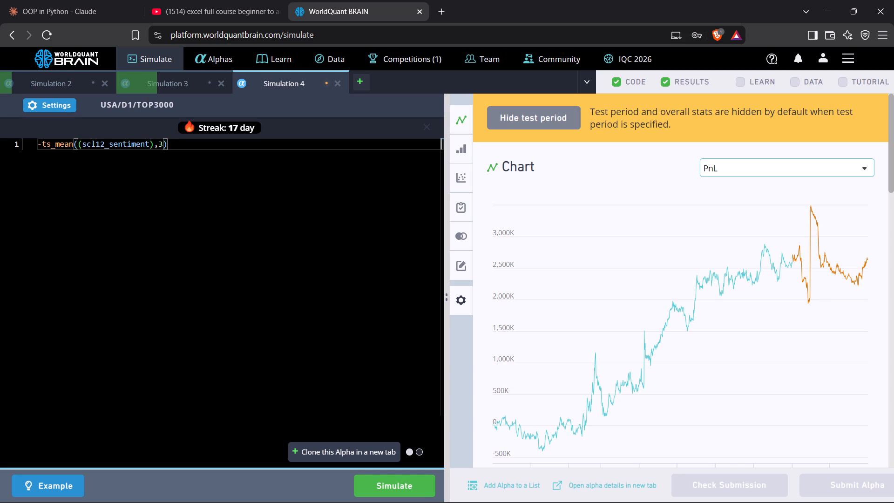
left_click(393, 487)
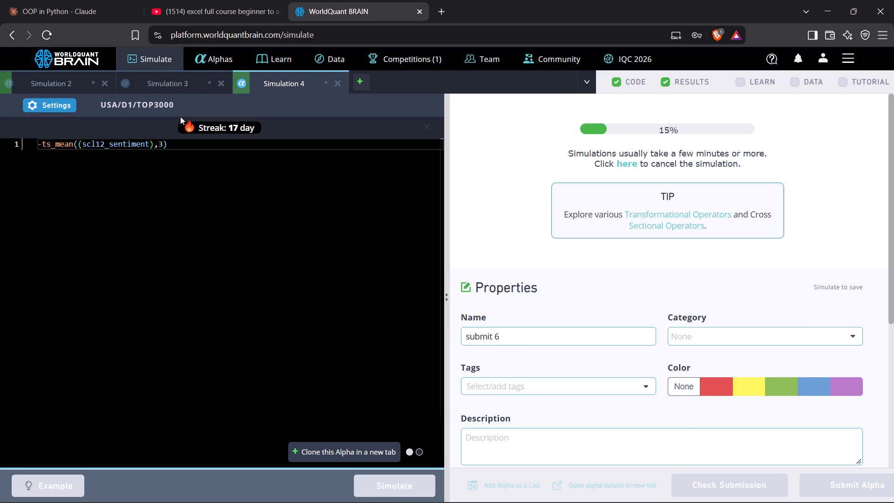
Reveal the test period of Simulation 3 and review its PnL chart, summary and IS testing status.
left_click(169, 82)
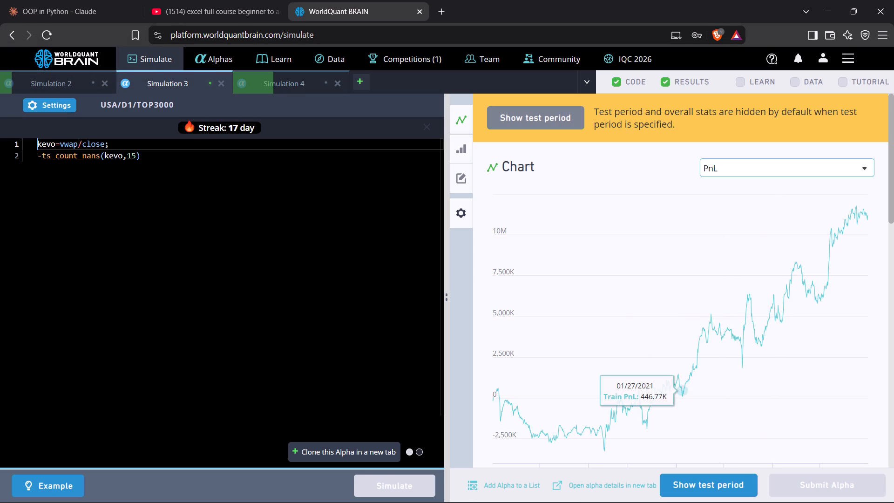
left_click(707, 489)
scroll(717, 354, "down", 3)
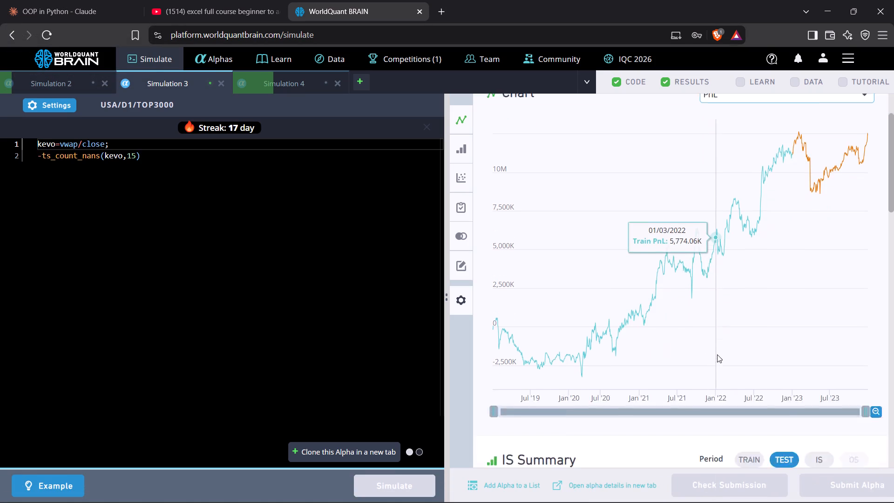
scroll(717, 354, "down", 11)
scroll(618, 244, "up", 2)
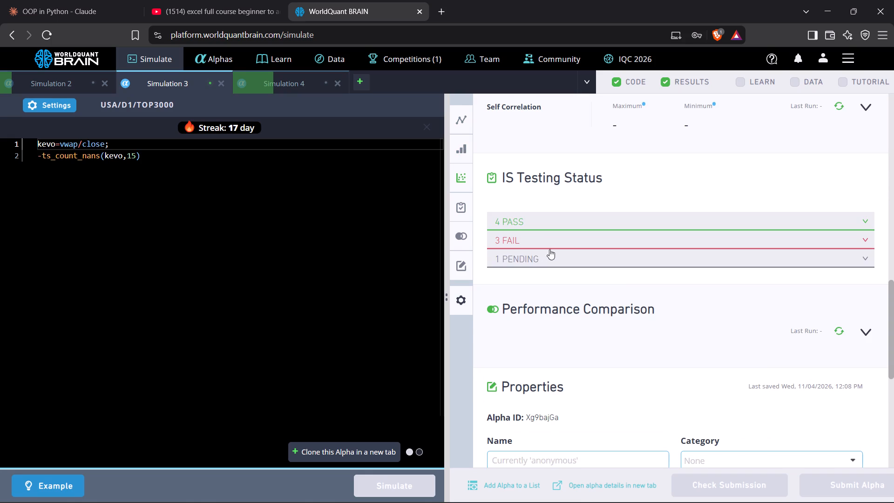
In Simulation 3, set the ts_count_nans window to 300 and simulate the alpha.
left_click(134, 155)
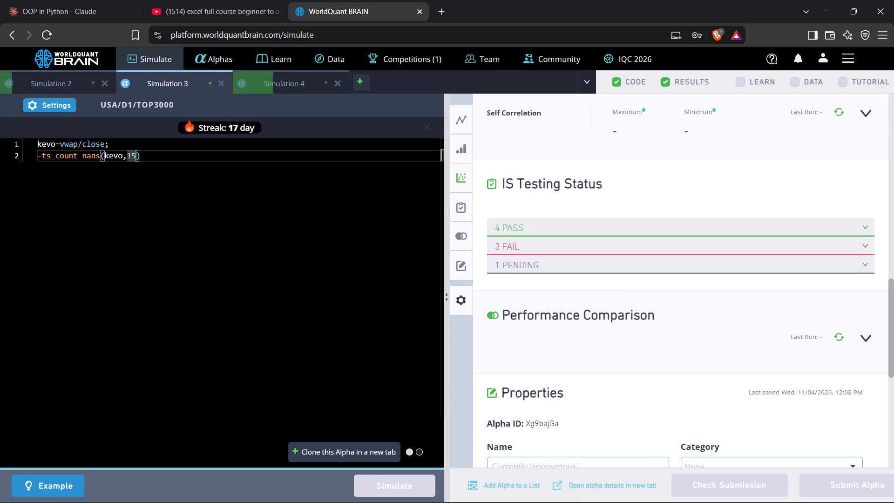
key("BackSpace")
key("BackSpace")
key("3")
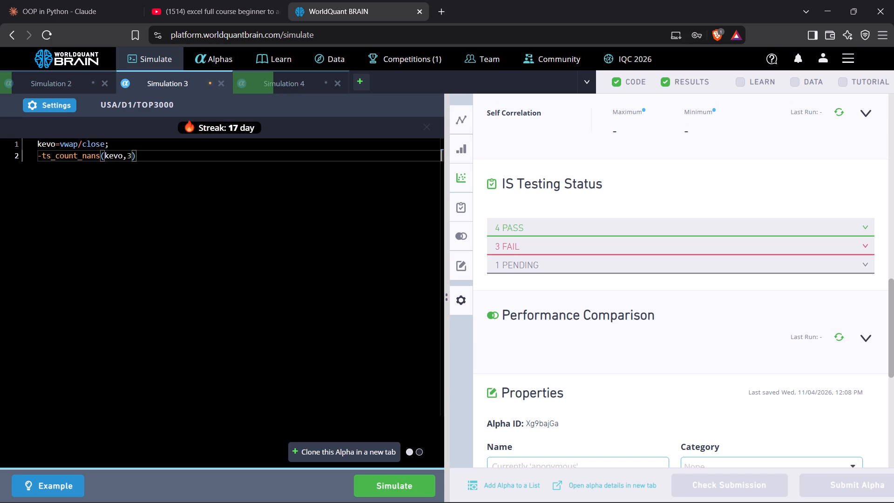
type("00")
left_click(404, 489)
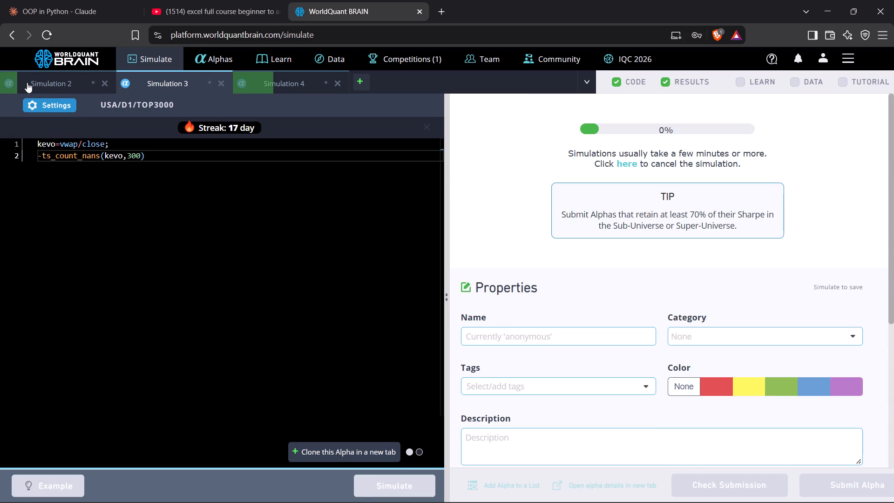
Check the progress of the Simulation 2 run, then return to Simulation 3.
left_click(33, 82)
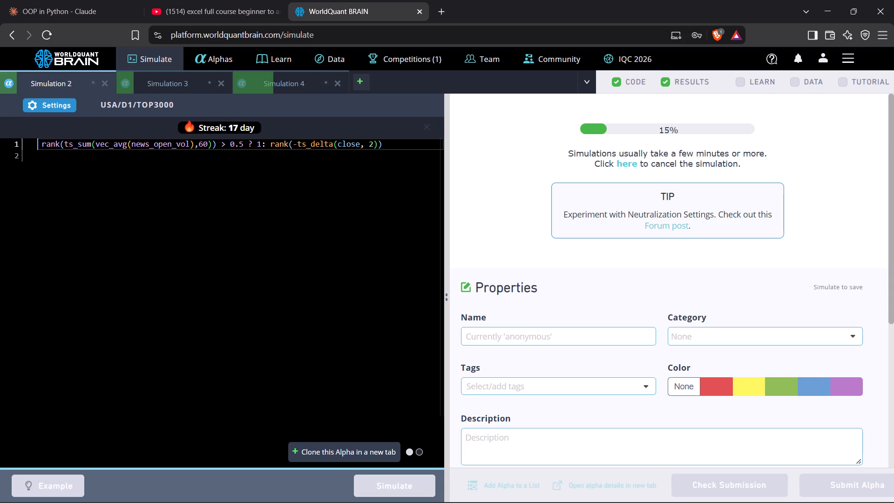
left_click(182, 89)
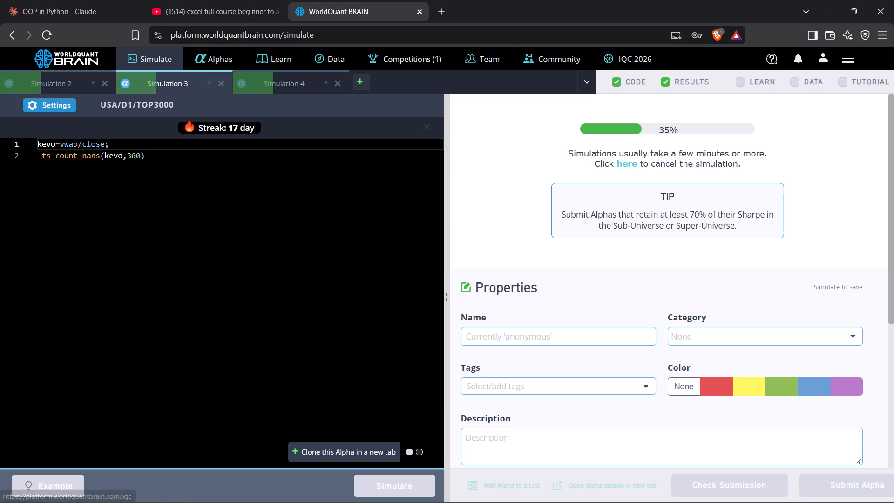
Open the profile's Performance page and review the submitted and simulated alphas metrics.
left_click(821, 55)
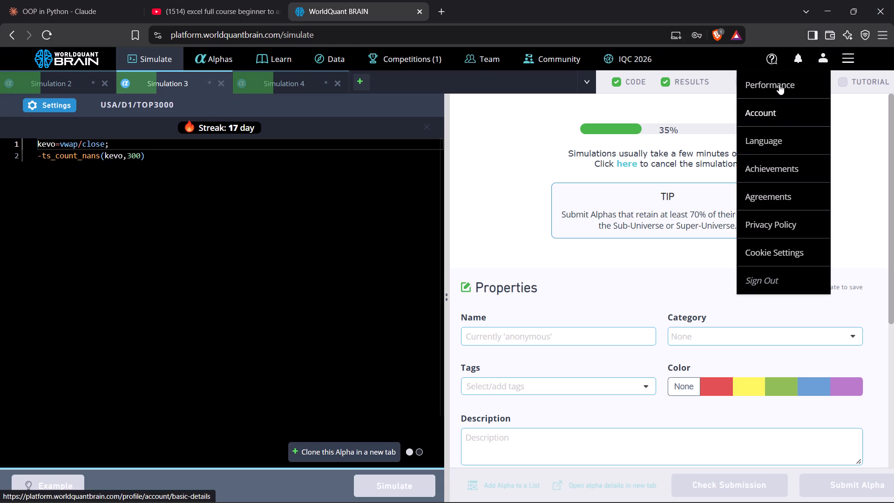
left_click(779, 84)
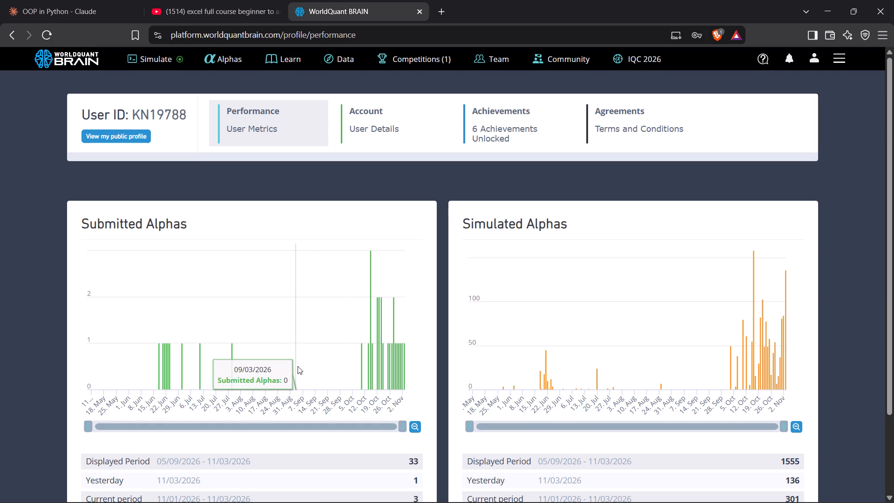
scroll(298, 366, "down", 6)
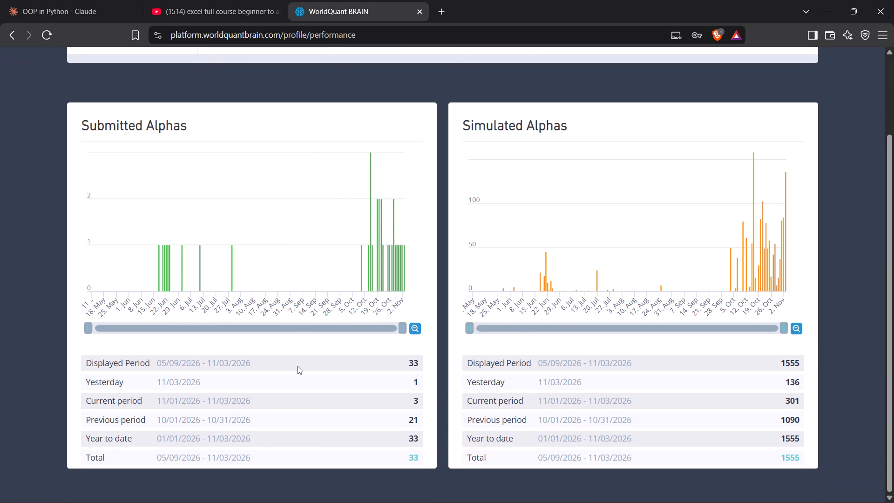
Open the profile's Account page and look through the Basic Details form.
scroll(298, 366, "up", 4)
scroll(298, 366, "down", 4)
scroll(298, 366, "up", 3)
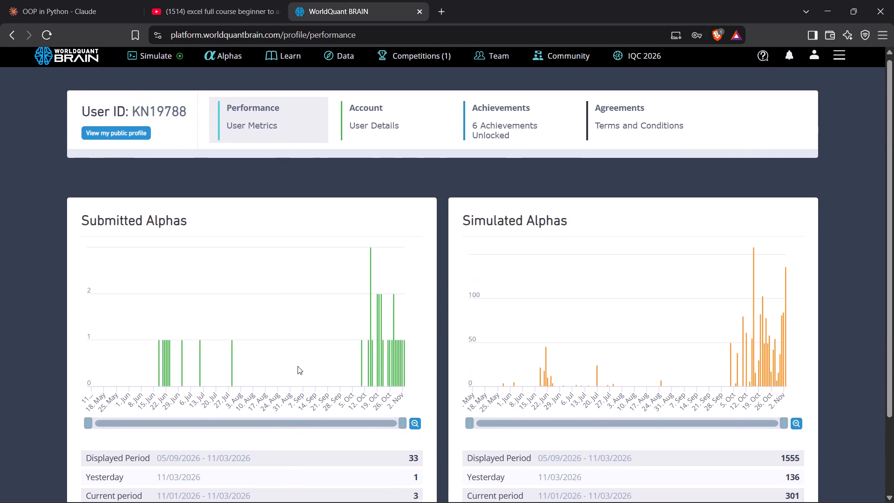
left_click(371, 123)
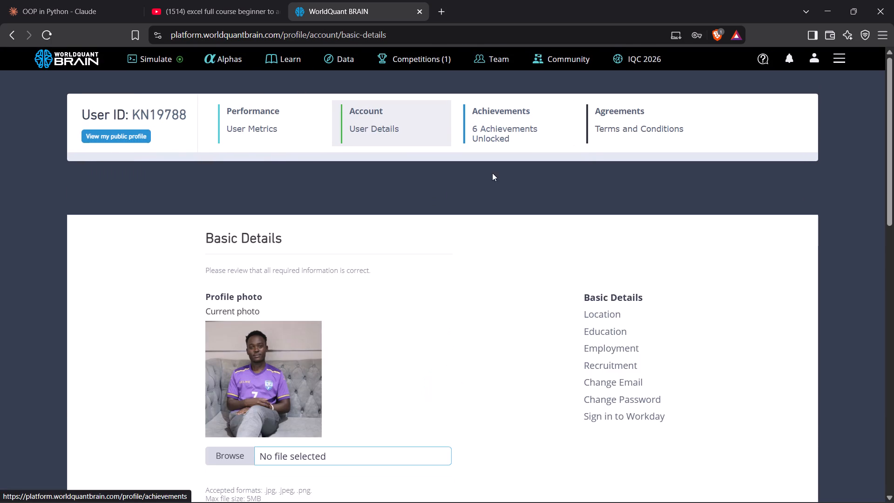
scroll(471, 217, "down", 13)
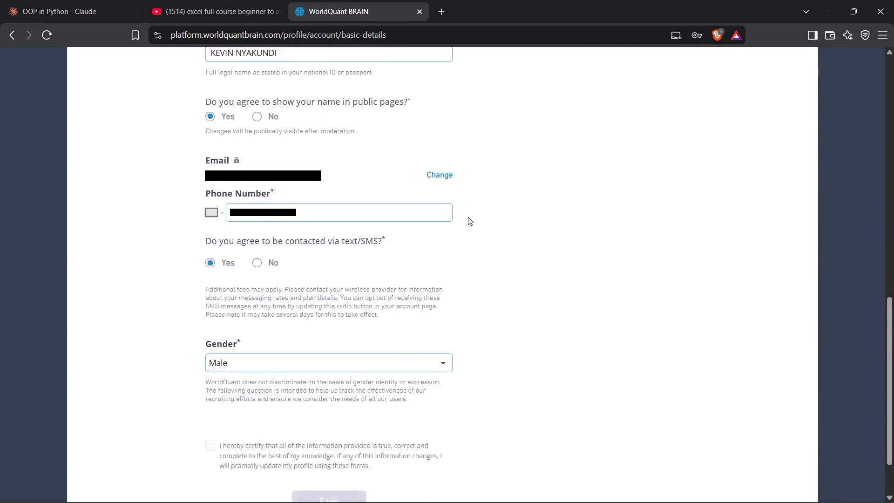
scroll(468, 217, "down", 3)
scroll(468, 217, "up", 11)
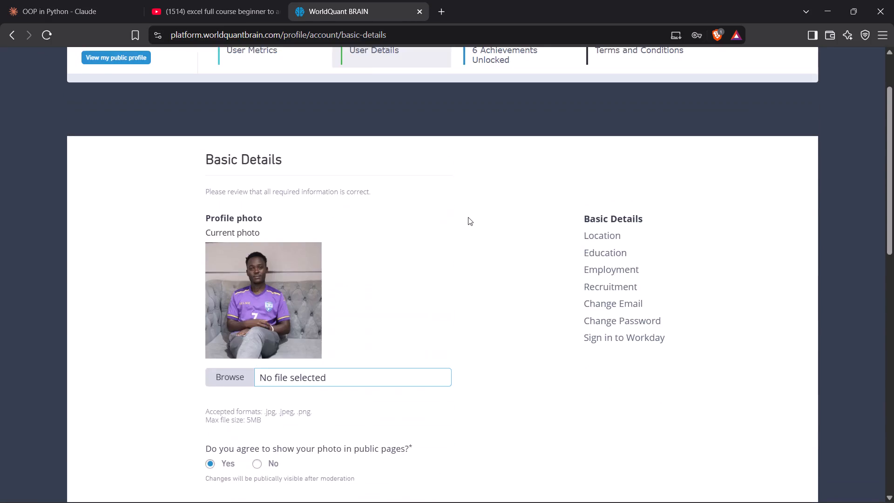
scroll(468, 217, "up", 5)
scroll(600, 101, "up", 5)
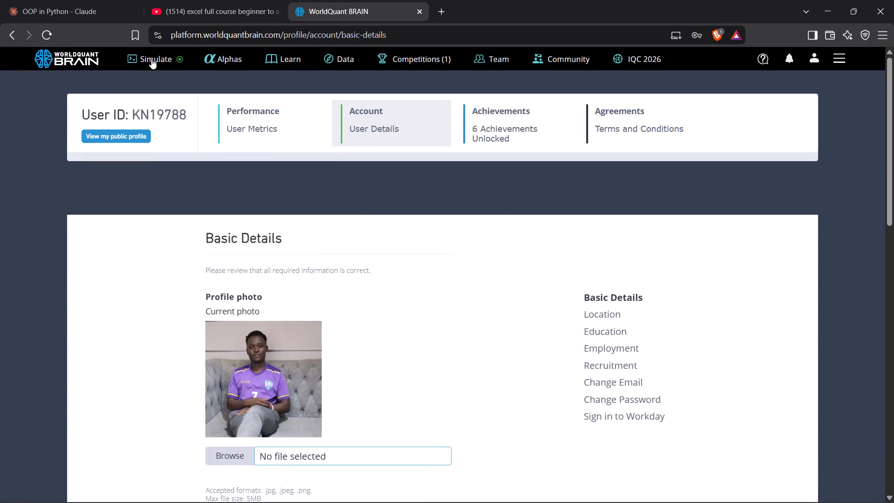
Reveal the test period of Simulation 4 and review its PnL chart and the failed checks under IS Testing Status.
left_click(151, 59)
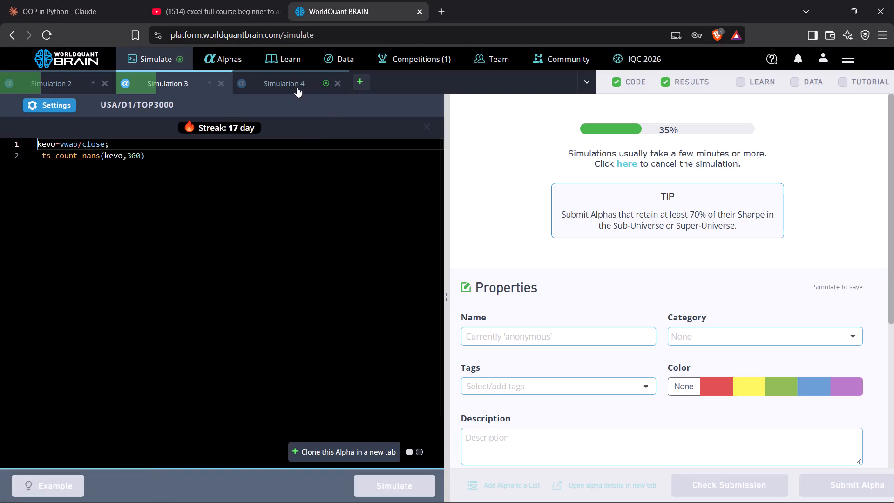
left_click(295, 85)
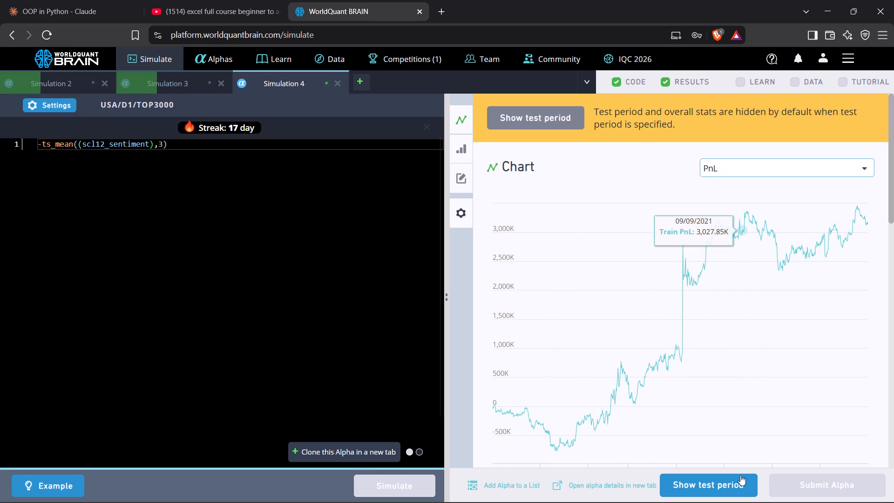
left_click(727, 485)
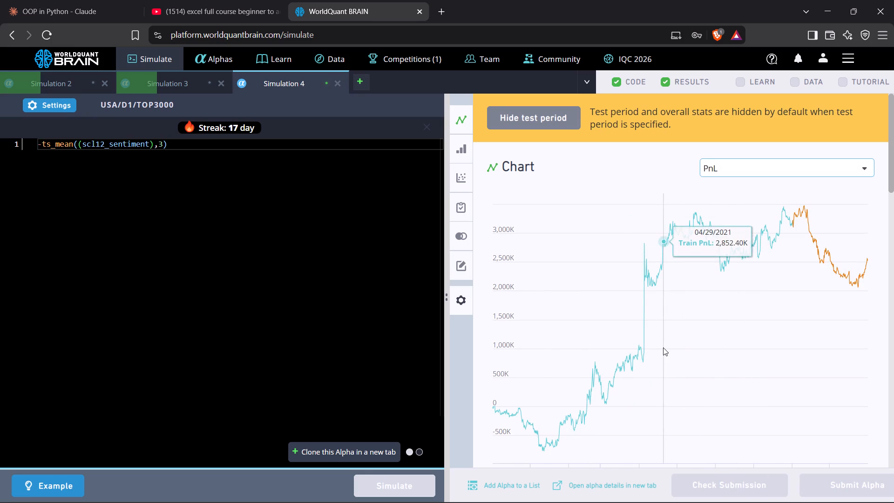
scroll(663, 347, "down", 11)
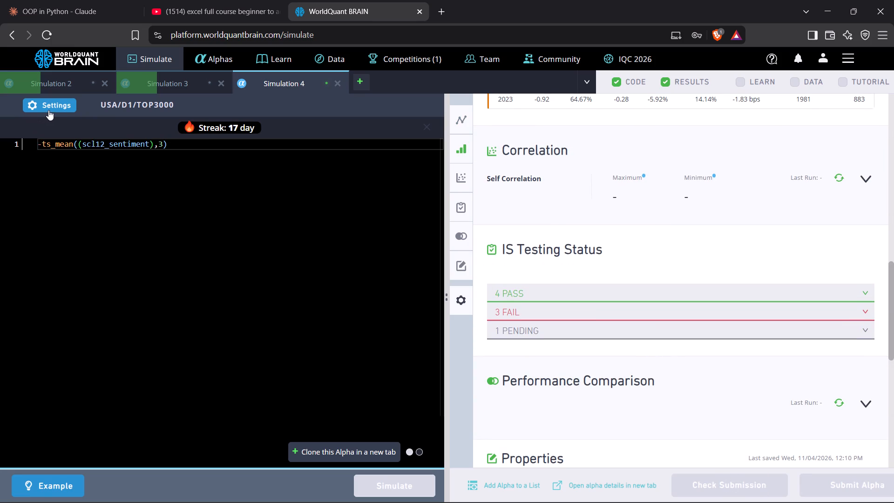
left_click(578, 310)
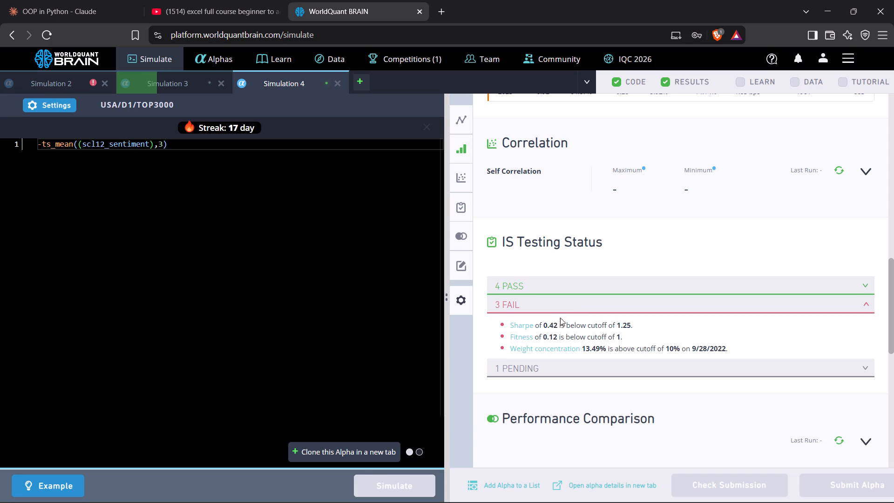
In Simulation 4, remove the leading minus sign from the ts_mean expression and simulate the alpha.
left_click(42, 147)
key("BackSpace")
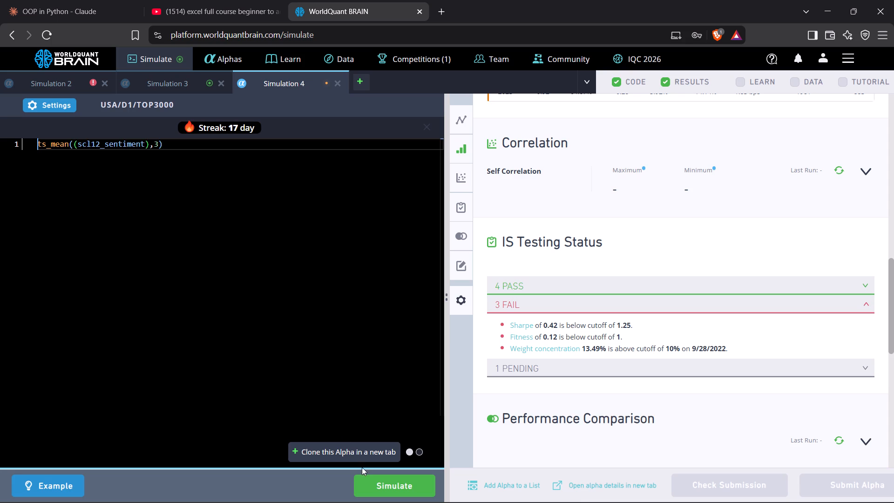
left_click(379, 483)
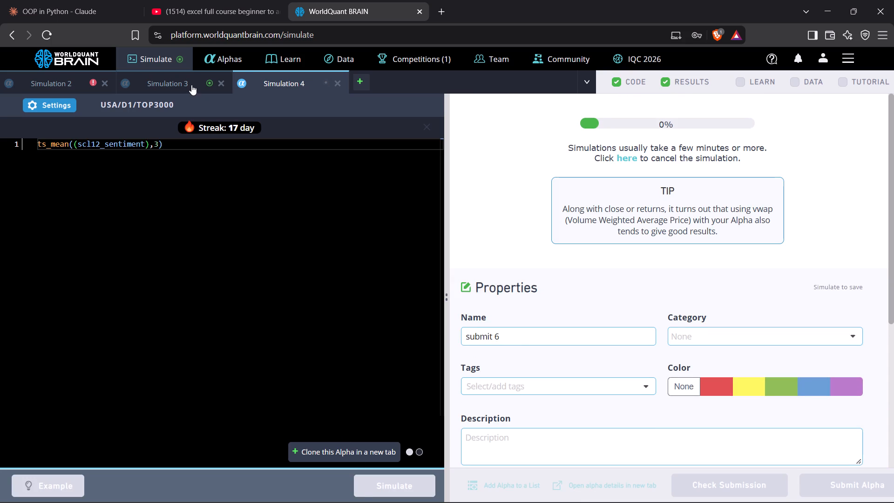
Reveal the test period of Simulation 3, review its yearly results, and expand the failed checks in IS Testing Status.
left_click(191, 85)
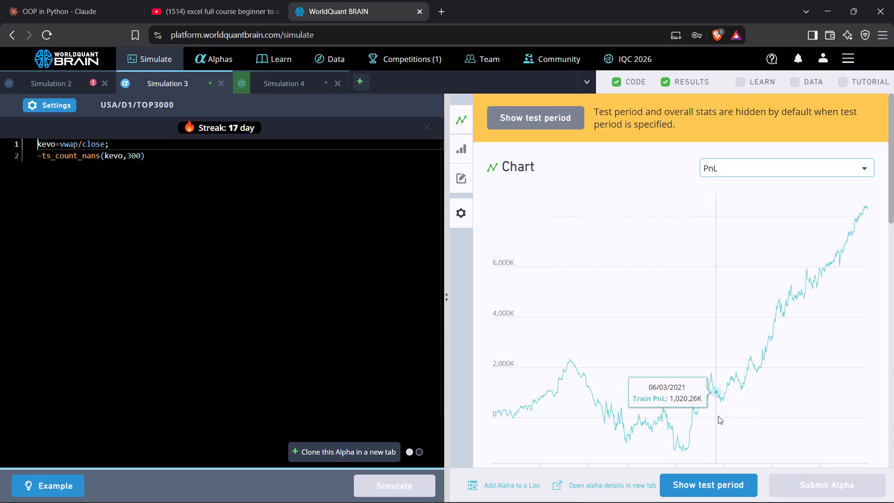
left_click(712, 487)
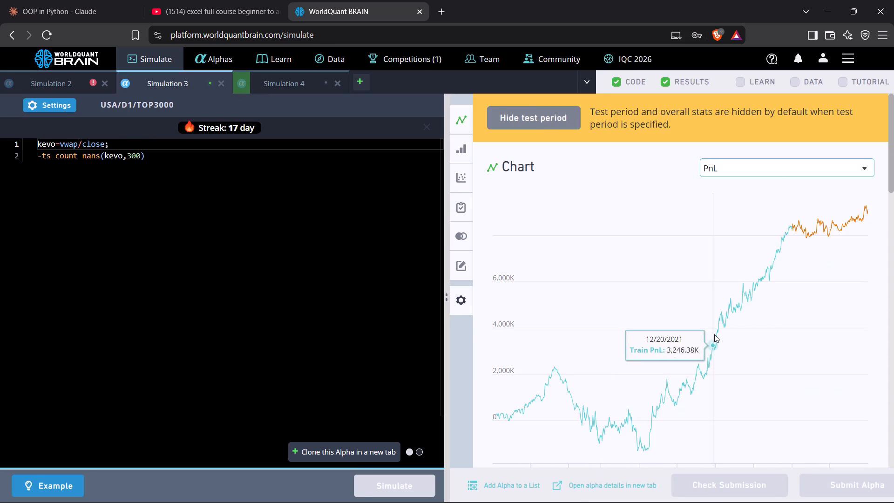
scroll(714, 334, "down", 9)
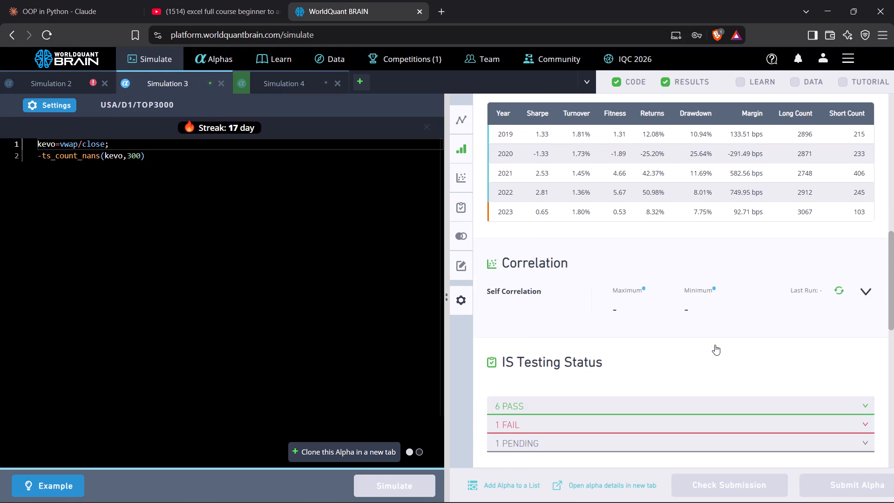
scroll(715, 345, "down", 4)
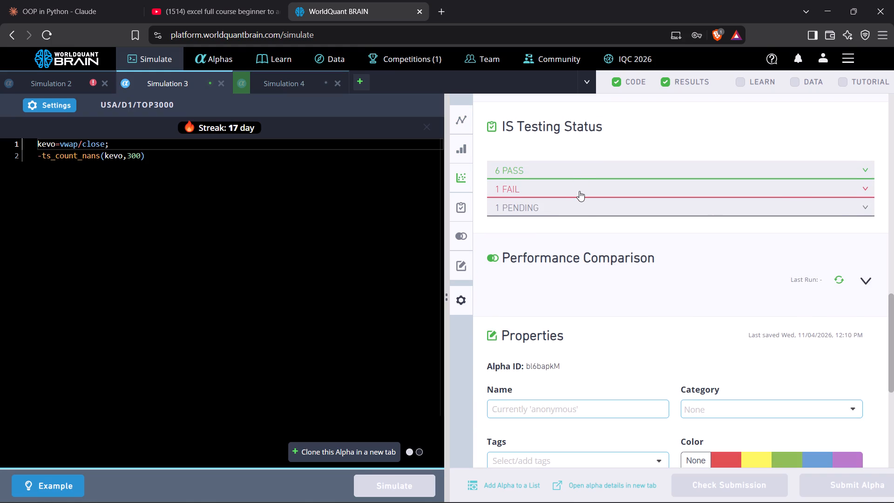
left_click(579, 191)
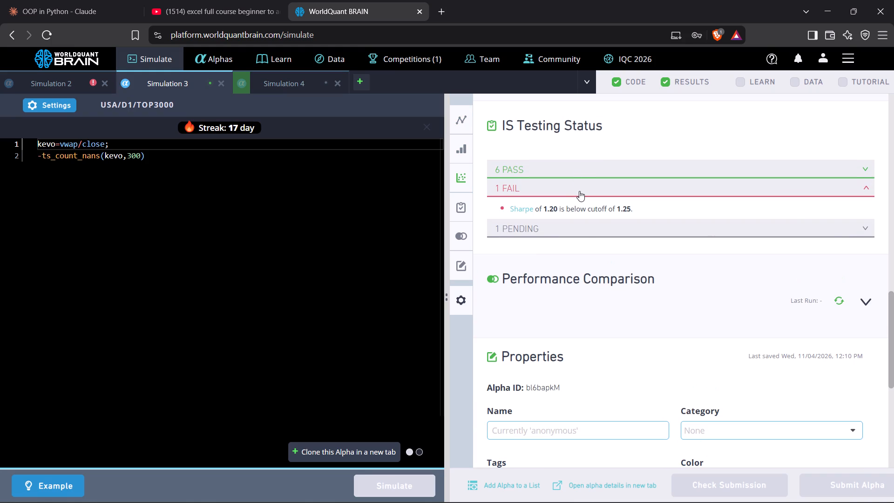
In Simulation 3, set the ts_count_nans window to 330 and simulate the alpha.
left_click(139, 157)
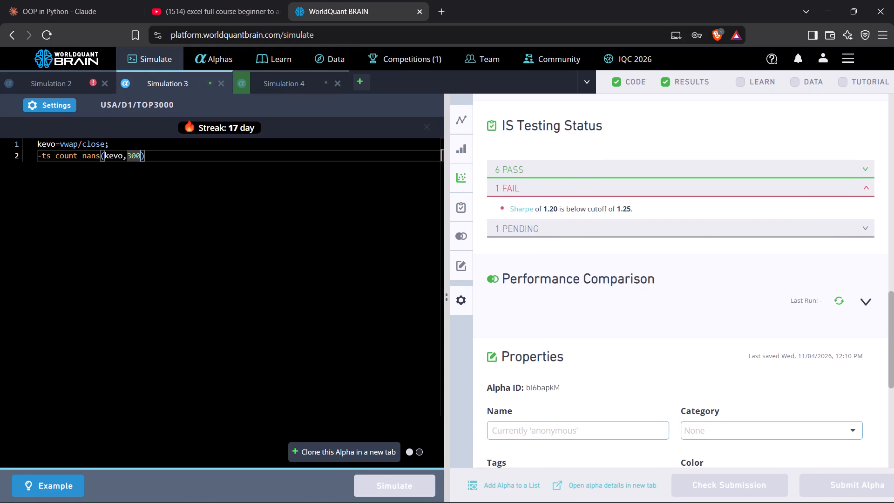
key("Left")
key("BackSpace")
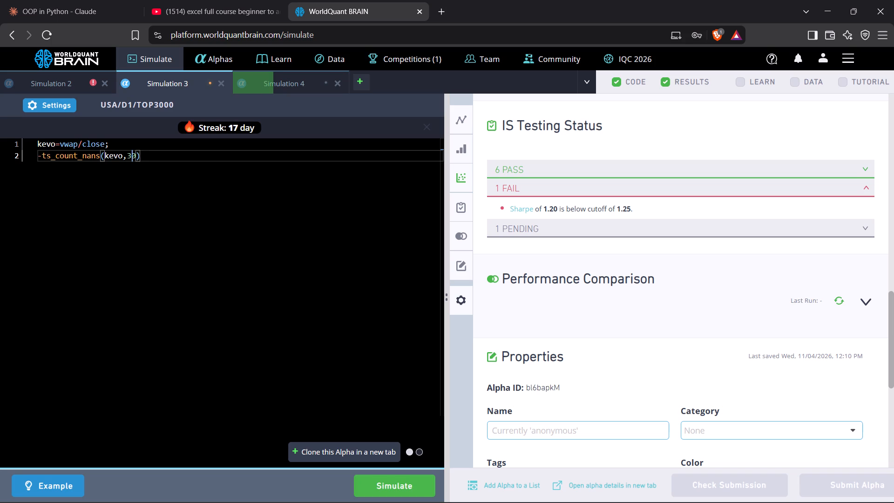
key("3")
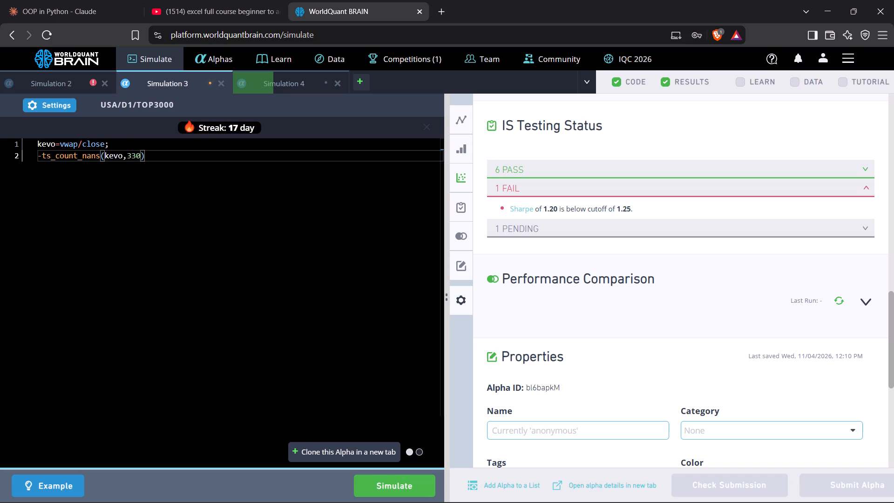
left_click(387, 483)
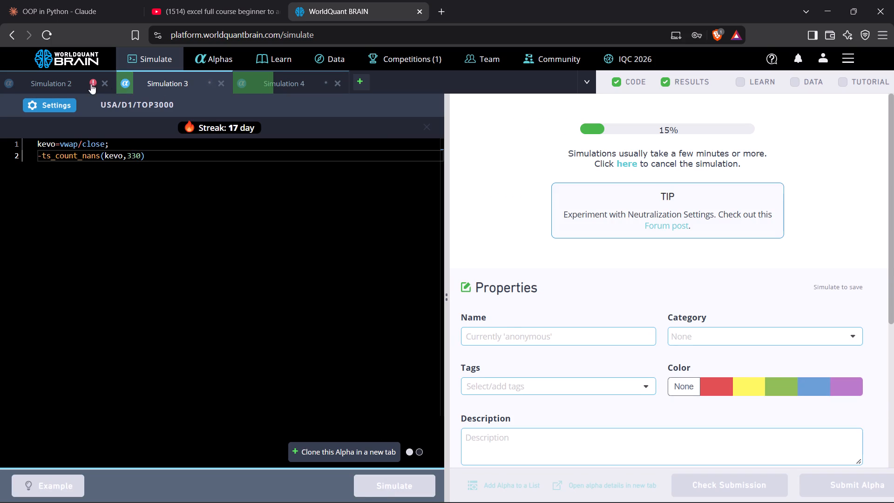
Close the Simulation 2 tab, discarding its unsimulated code.
left_click(79, 82)
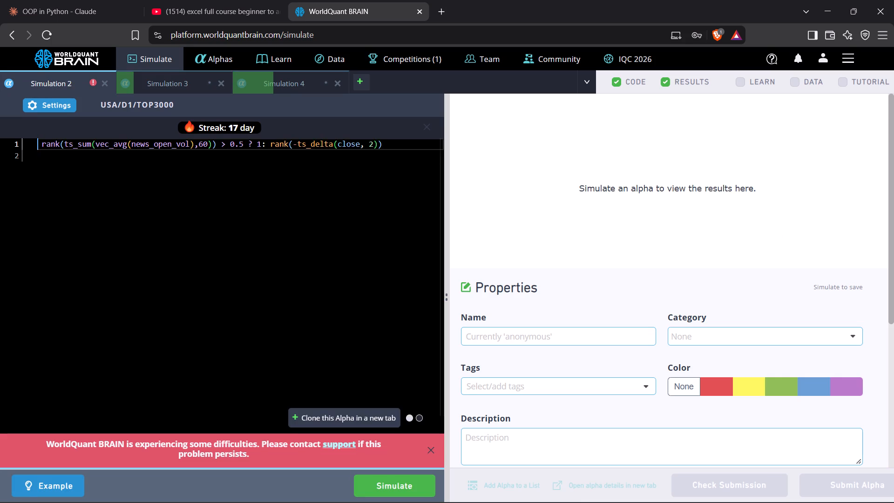
left_click(106, 83)
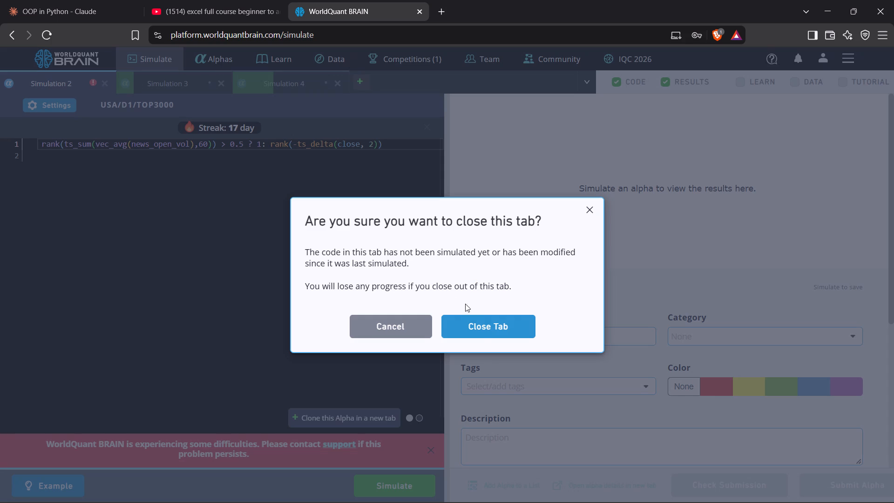
left_click(480, 330)
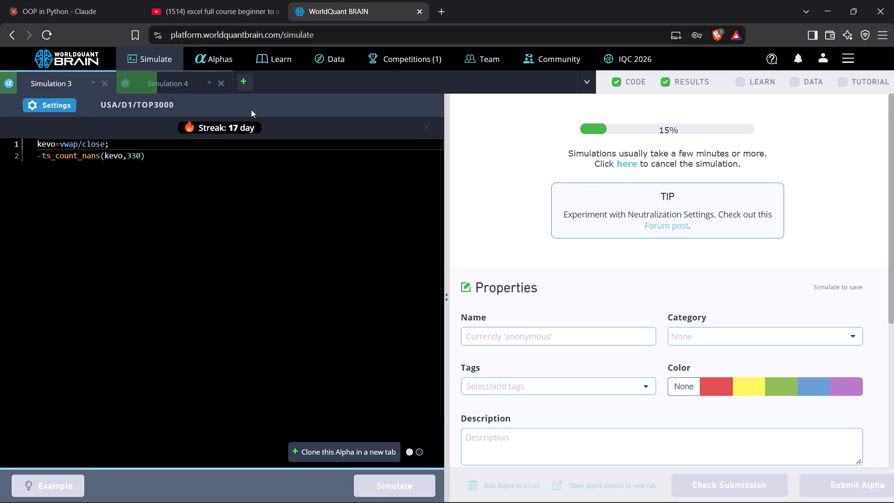
Open the list of unsubmitted alphas.
left_click(225, 60)
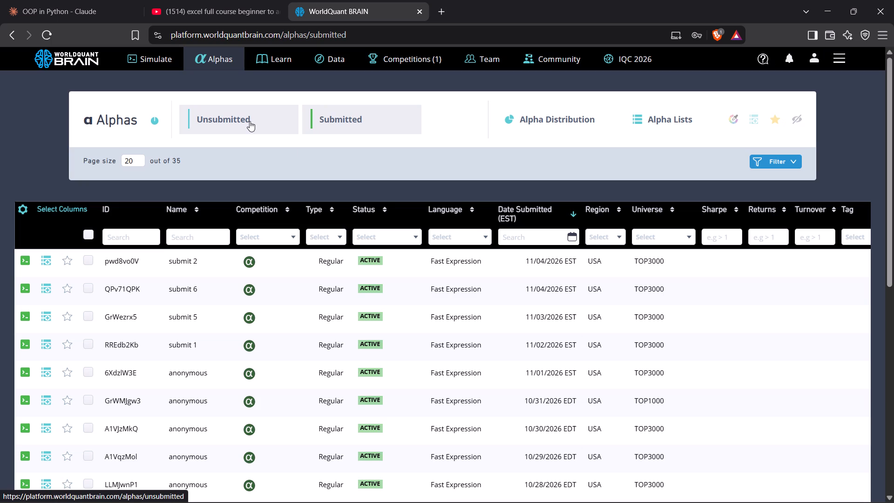
left_click(250, 121)
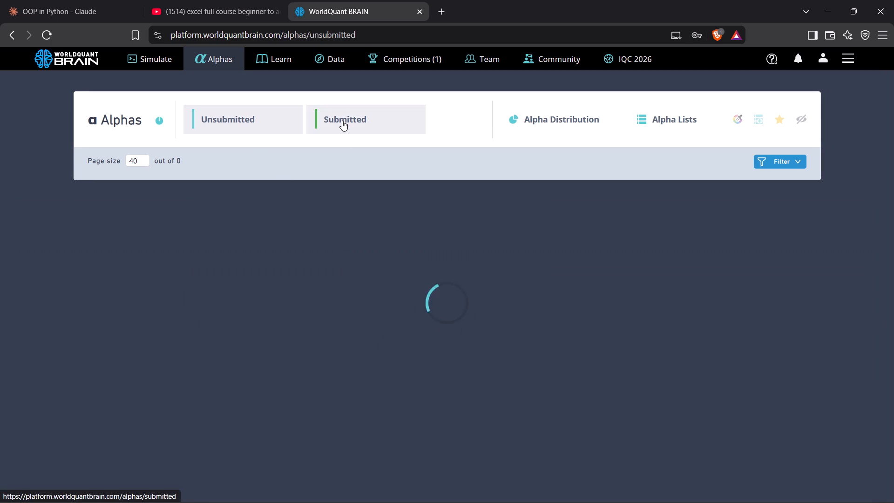
Page through the unsubmitted alphas up to page 7, examining their performance figures.
scroll(404, 381, "down", 9)
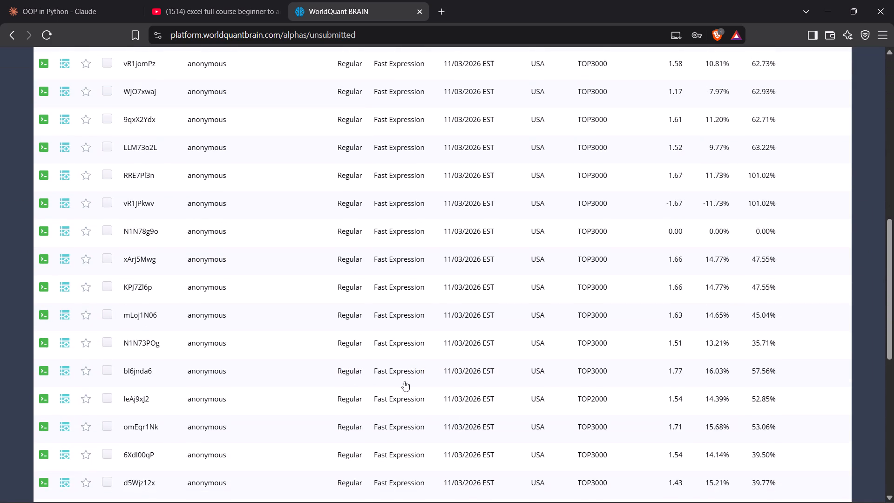
scroll(378, 343, "down", 11)
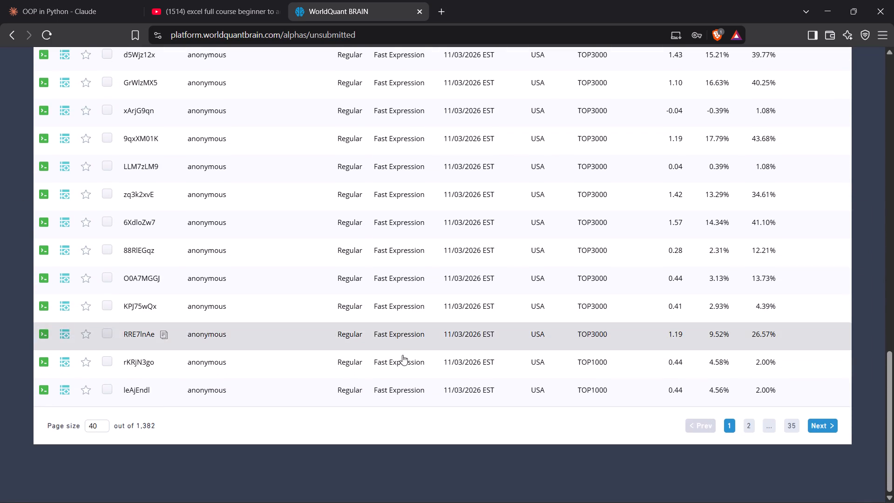
left_click(747, 422)
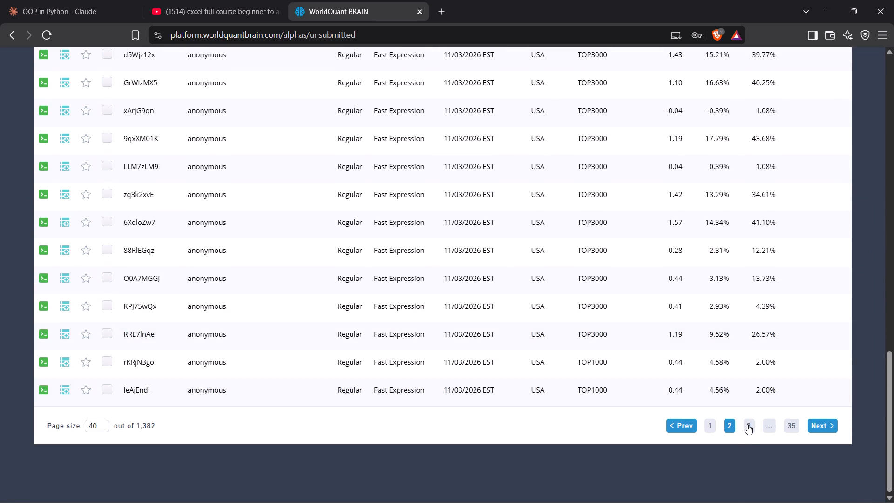
left_click(748, 426)
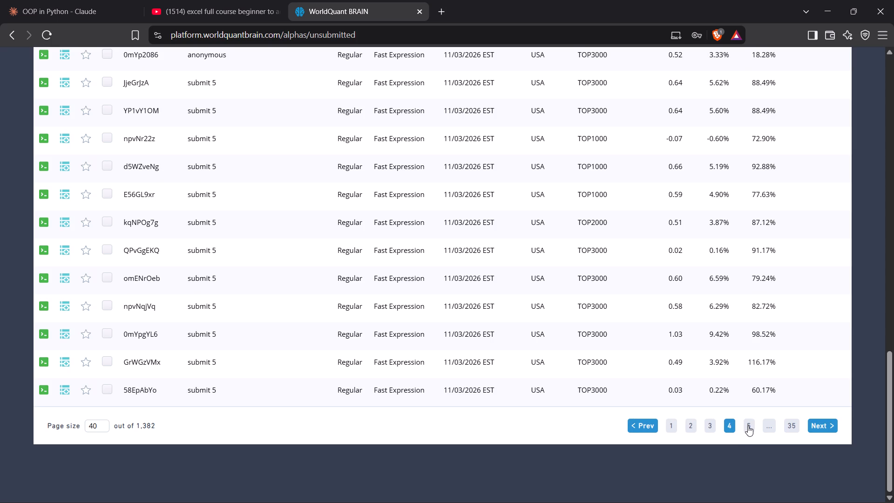
left_click(748, 426)
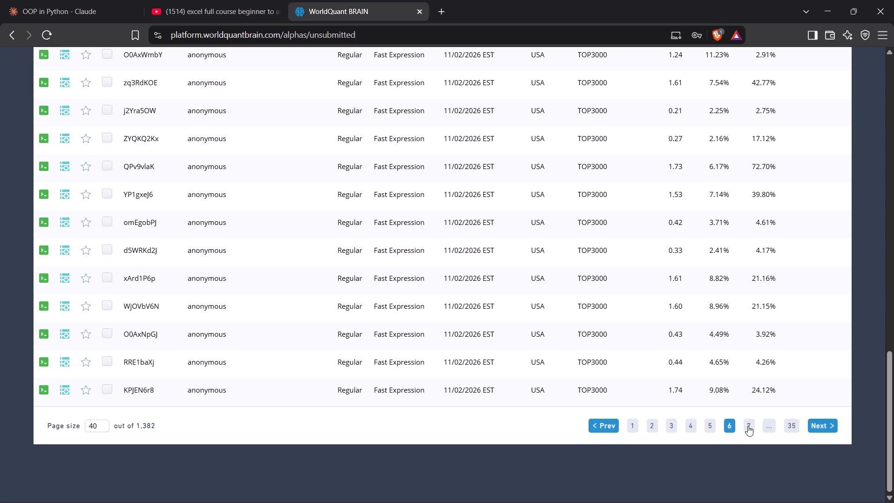
left_click(748, 426)
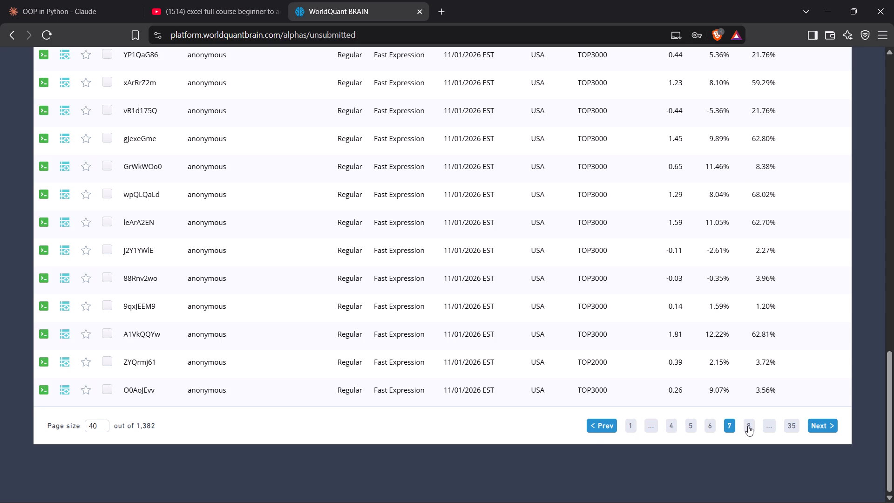
scroll(467, 306, "down", 3)
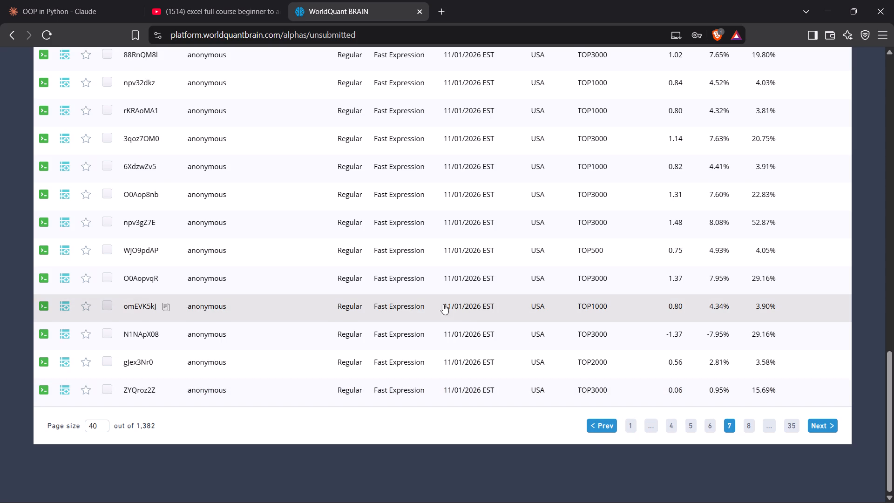
Open the details of unsubmitted alphas gJex3Nr0 and N1NApX08, examining the latter's code, PnL chart and IS Summary.
left_click(212, 362)
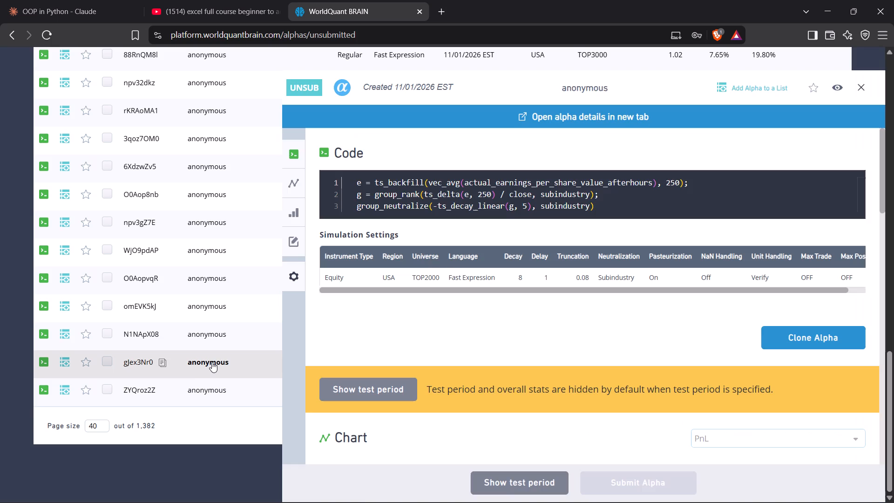
left_click(222, 337)
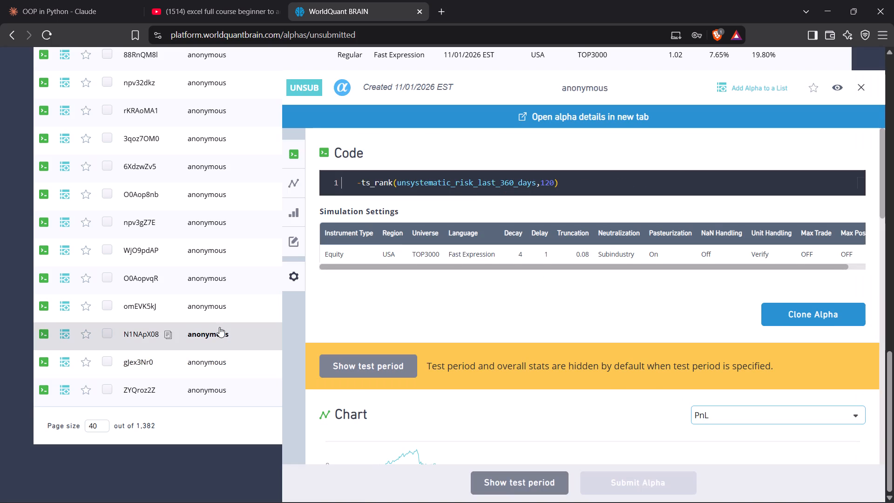
scroll(589, 309, "down", 3)
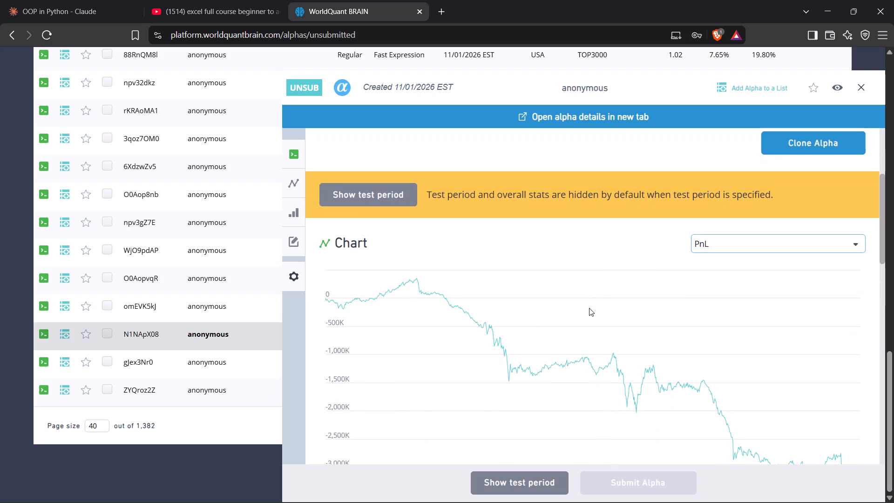
scroll(589, 308, "down", 3)
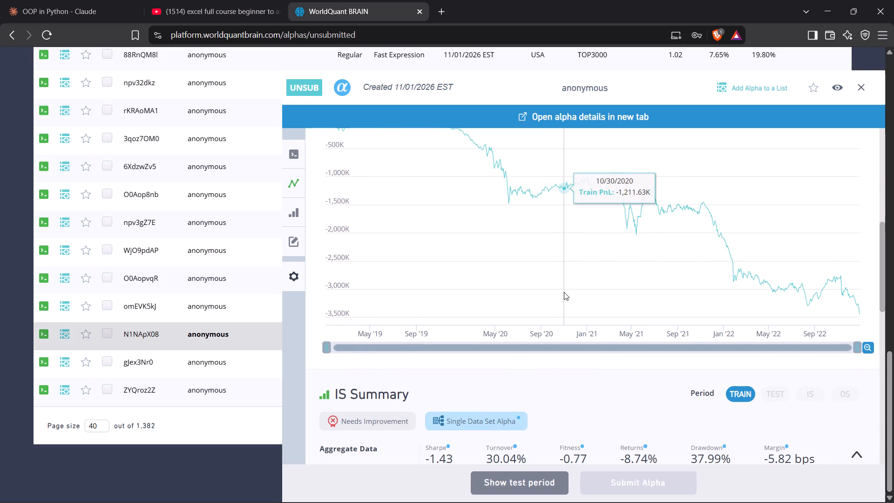
scroll(564, 292, "up", 8)
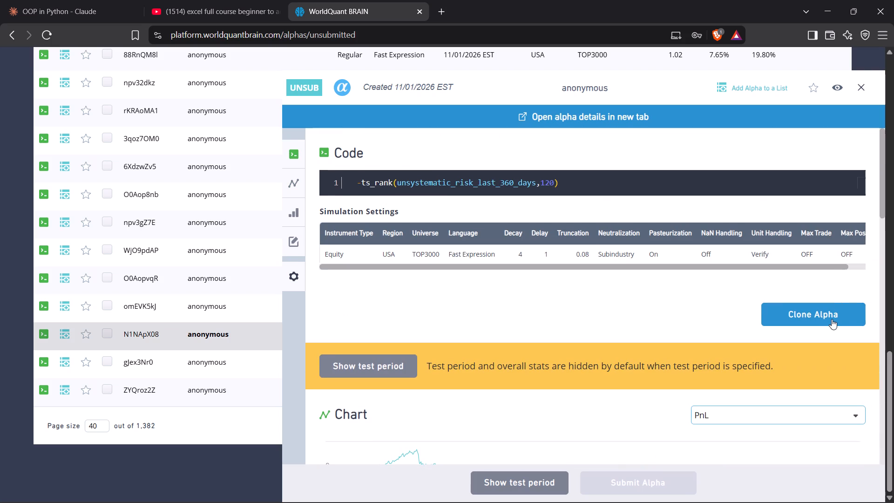
Clone alpha N1NApX08, remove the leading minus so the code reads ts_rank(unsystematic_risk_last_360_days,120), and simulate it.
left_click(829, 319)
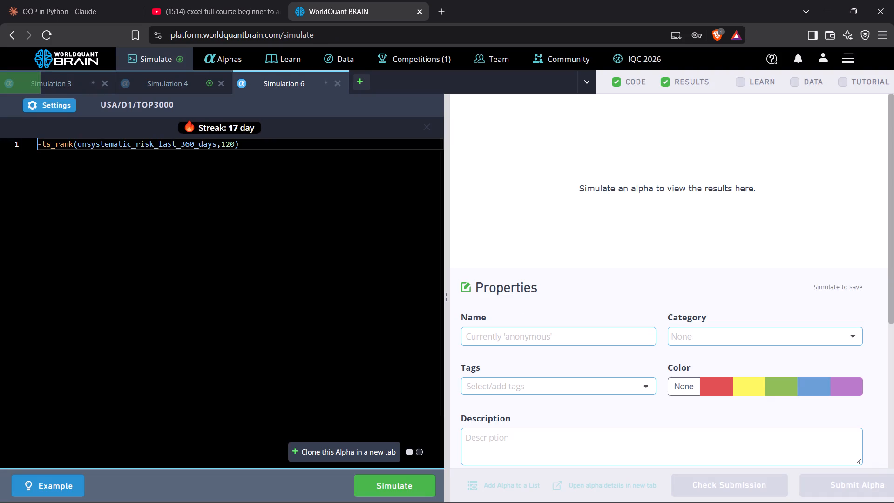
left_click(41, 145)
key("BackSpace")
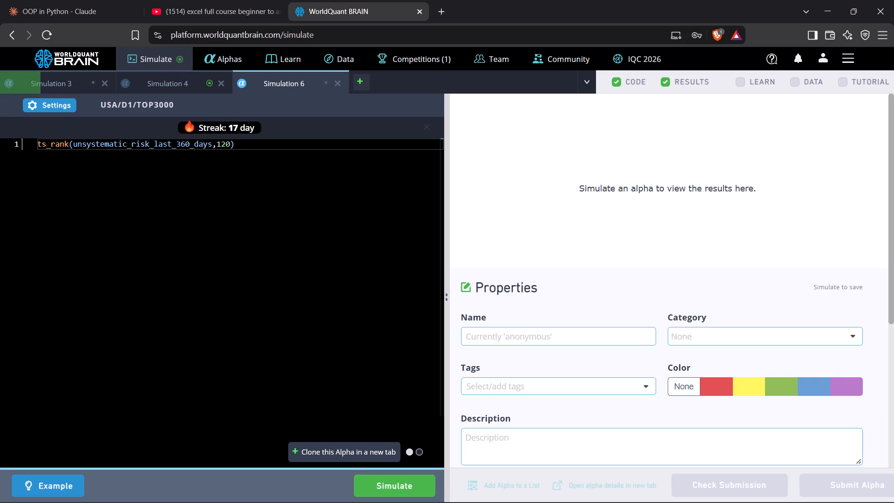
left_click(386, 485)
Reveal the test period of Simulation 4, review its results, and expand the failed checks in IS Testing Status.
left_click(181, 81)
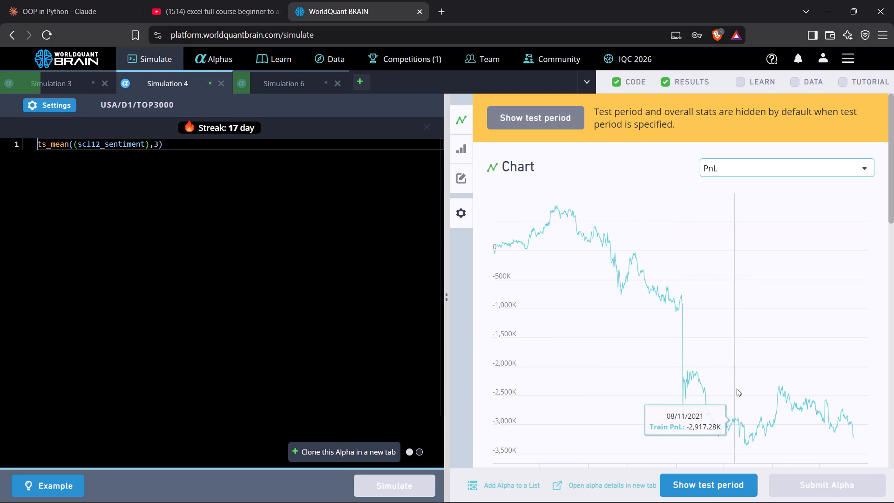
left_click(714, 487)
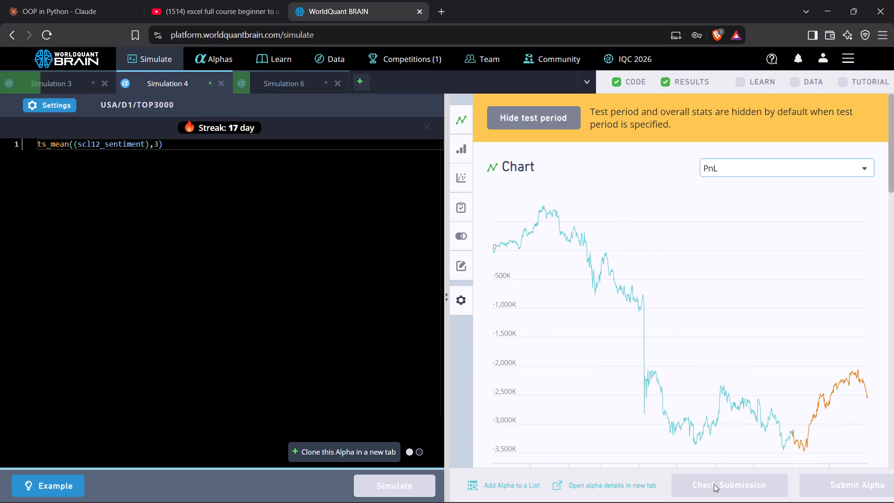
scroll(711, 348, "down", 11)
scroll(711, 348, "up", 1)
scroll(711, 348, "down", 1)
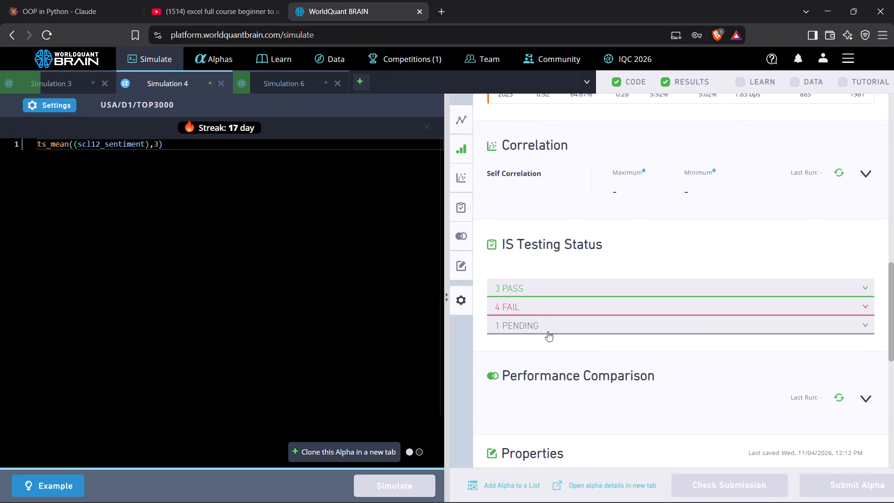
left_click(542, 303)
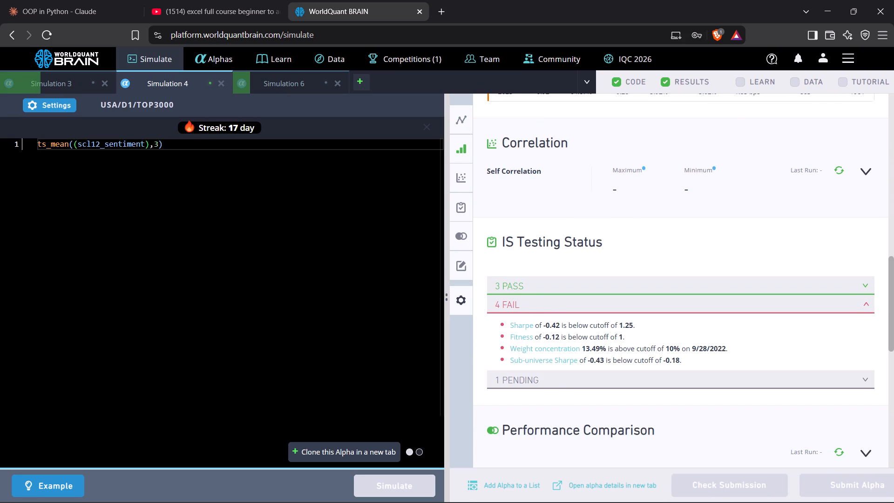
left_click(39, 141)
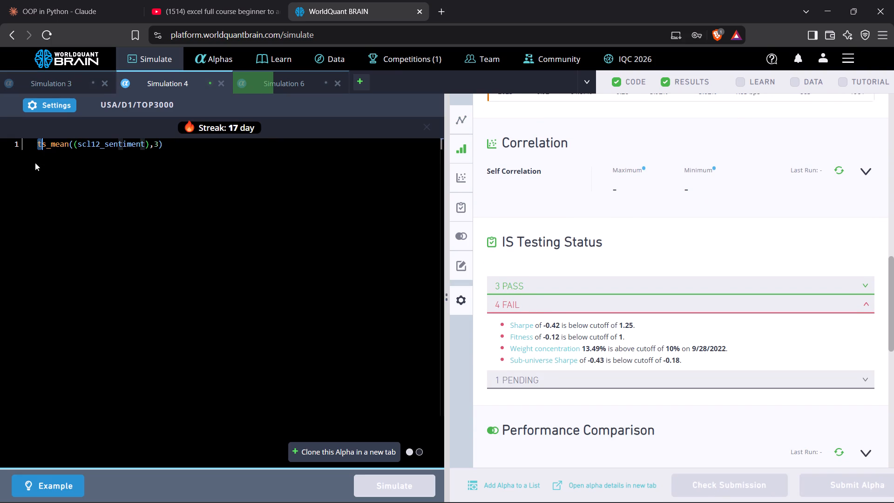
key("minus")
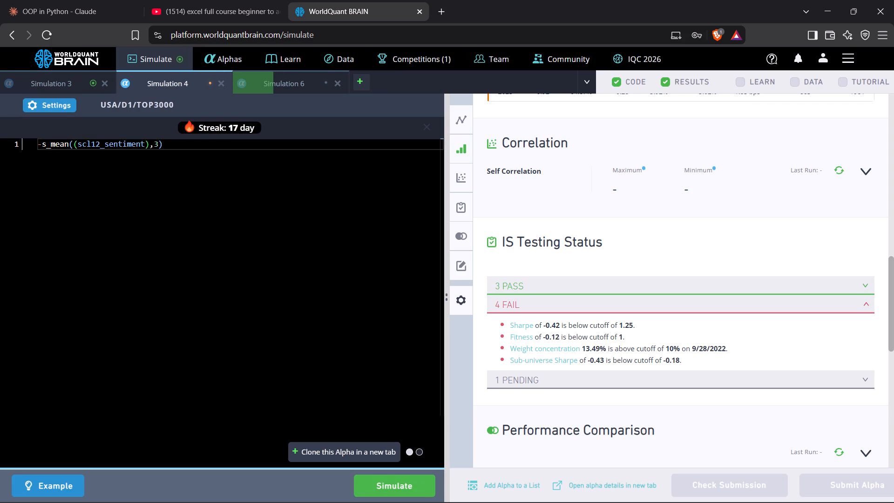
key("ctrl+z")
Negate the Simulation 4 expression so it reads -ts_mean((scl12_sentiment),3).
left_click(35, 163)
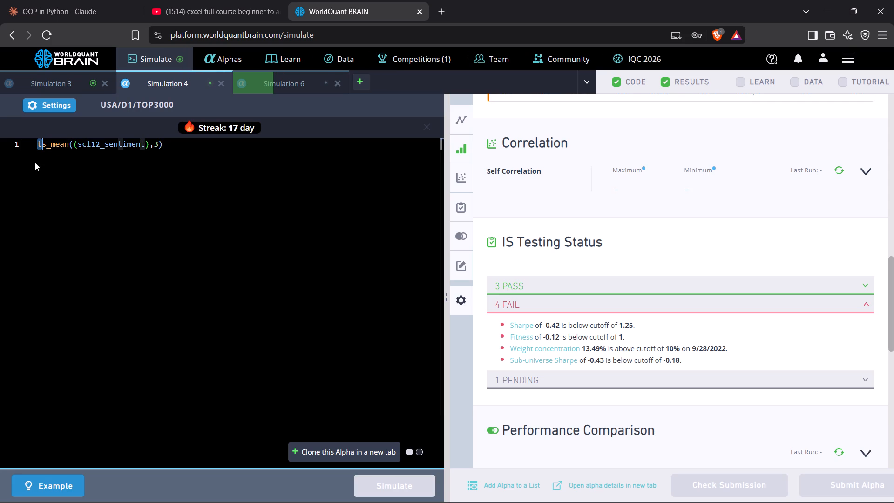
key("Left")
key("minus")
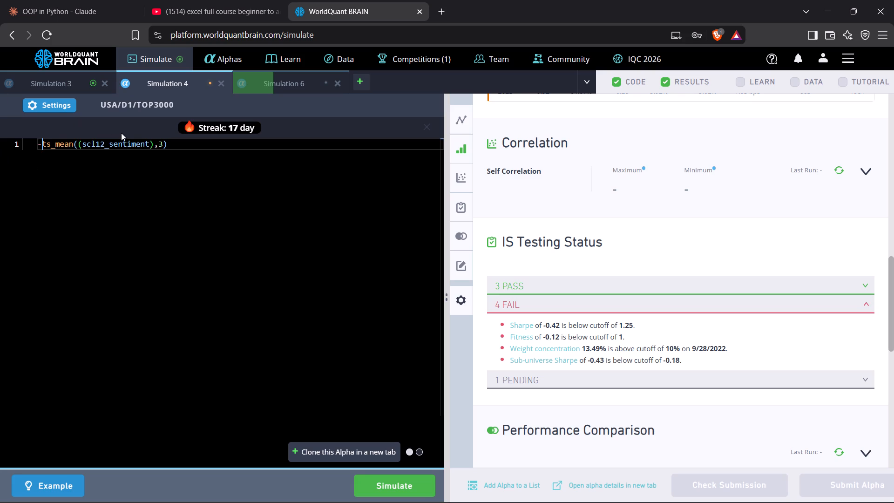
Set Simulation 4's neutralization to Subindustry and simulate the alpha.
left_click(60, 108)
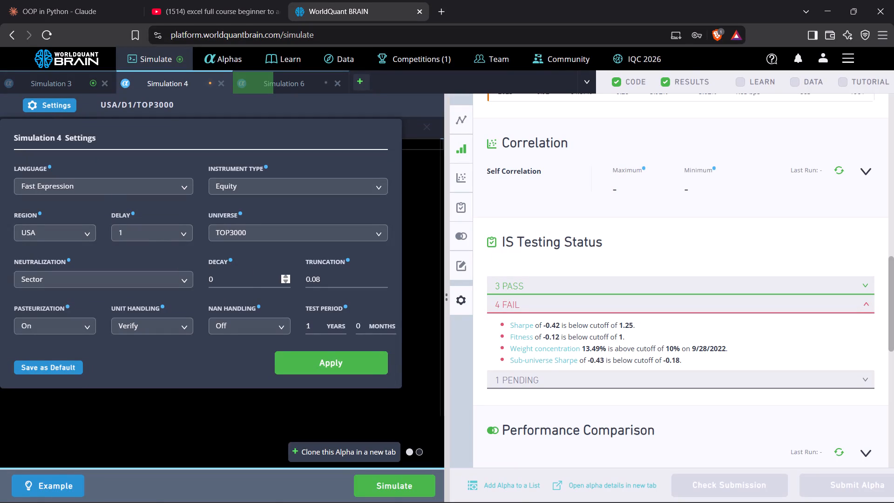
left_click(182, 274)
left_click(163, 370)
left_click(296, 363)
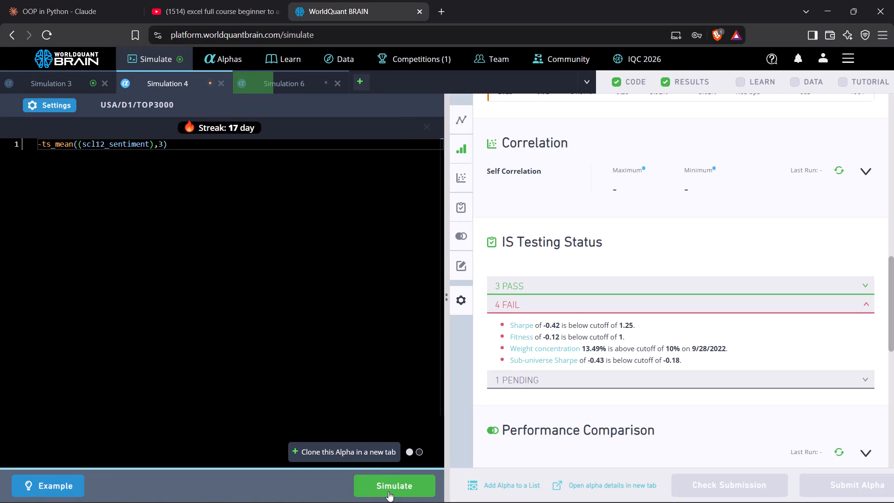
left_click(388, 491)
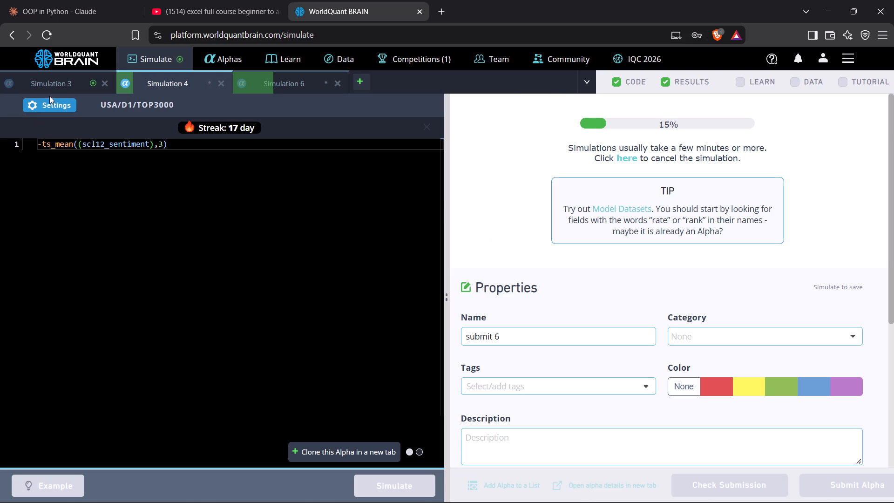
Reveal the test period of Simulation 3, review its results, and expand the failed checks in IS Testing Status.
left_click(58, 82)
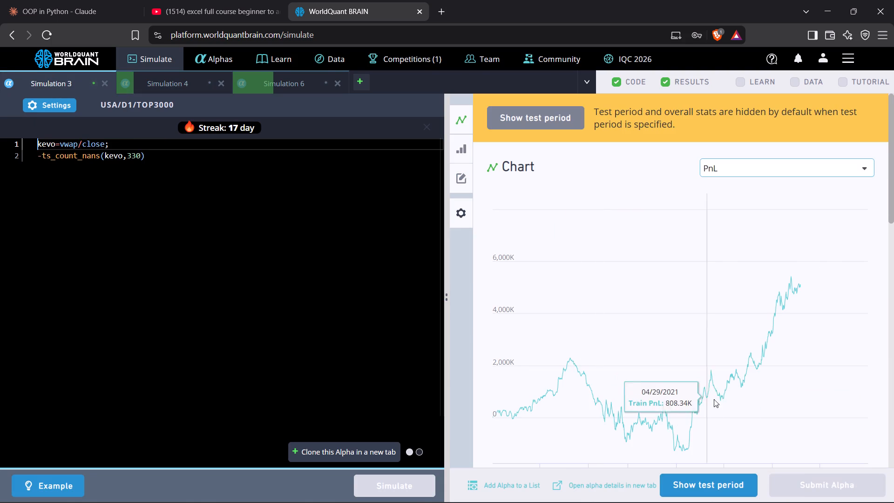
left_click(701, 483)
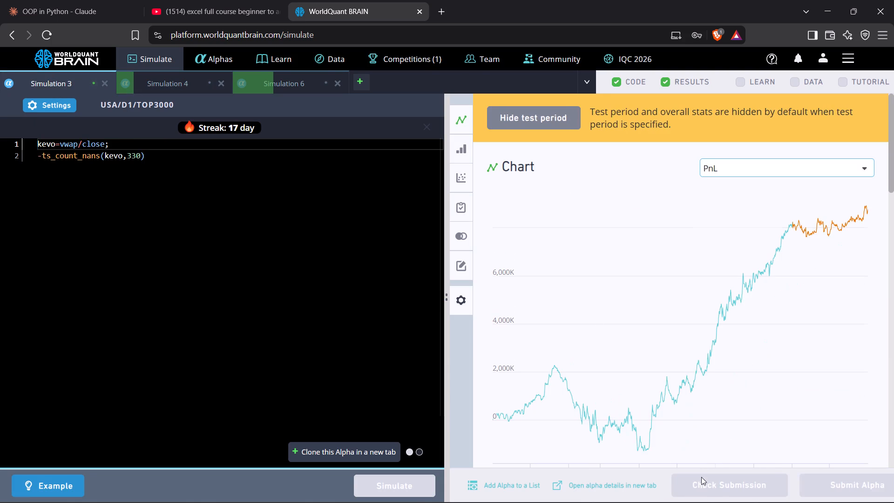
scroll(706, 383, "down", 13)
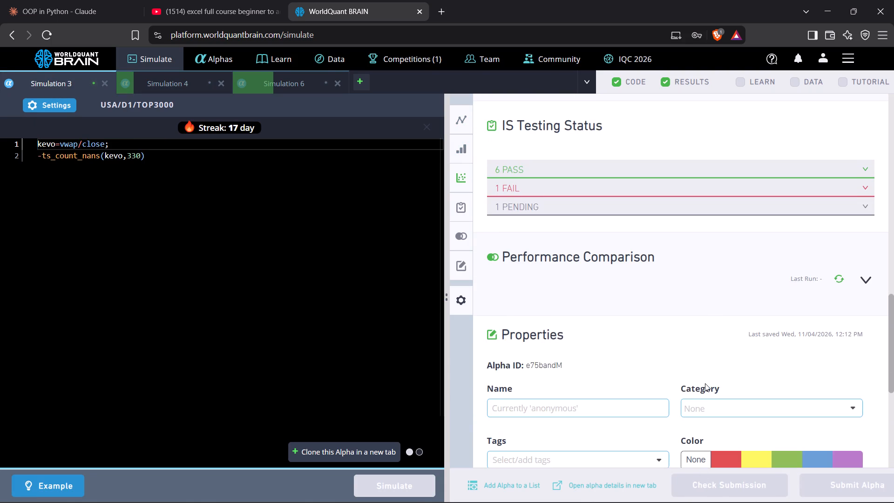
scroll(704, 383, "up", 3)
left_click(650, 371)
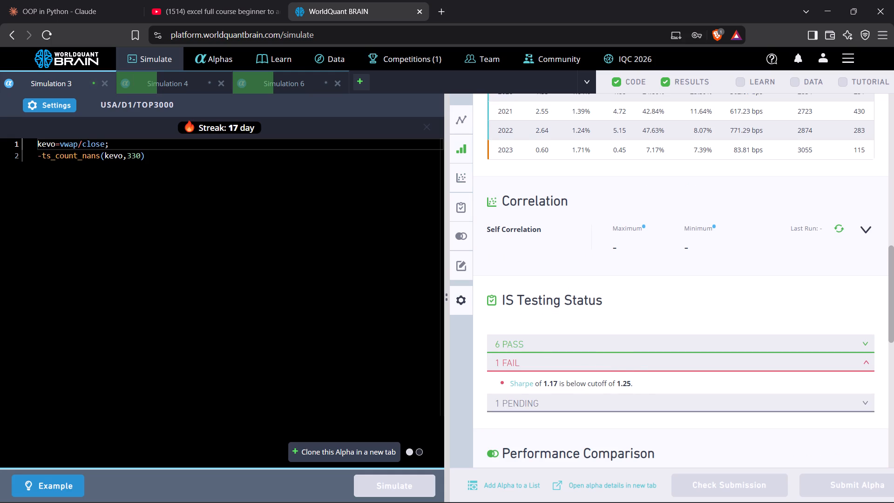
Change the ts_count_nans window in Simulation 3 to 280 and simulate the alpha.
left_click(139, 159)
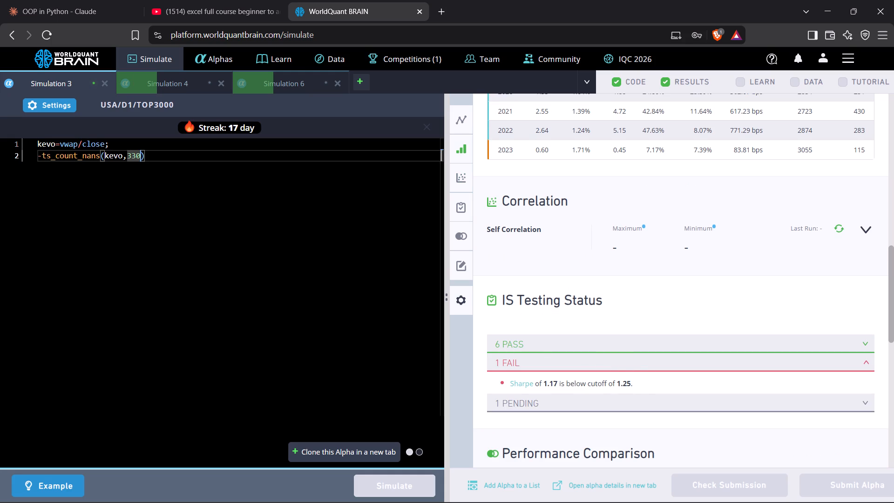
key("BackSpace")
key("BackSpace")
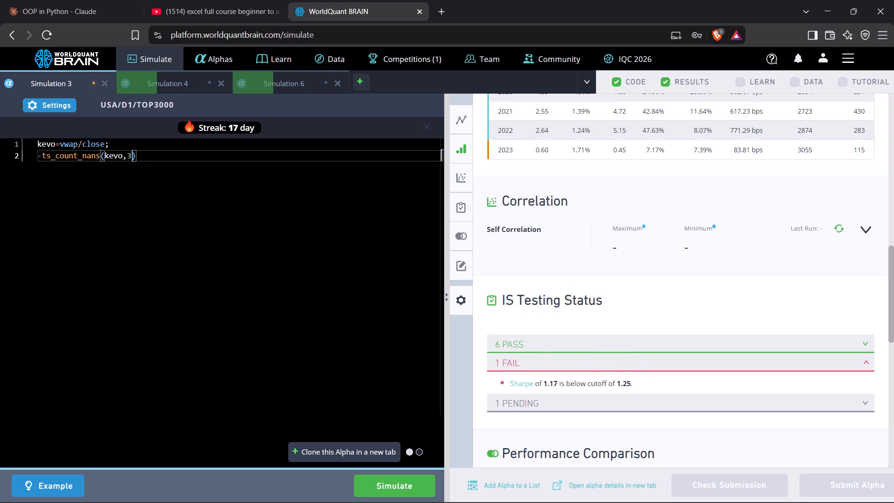
key("BackSpace")
key("2")
type("80")
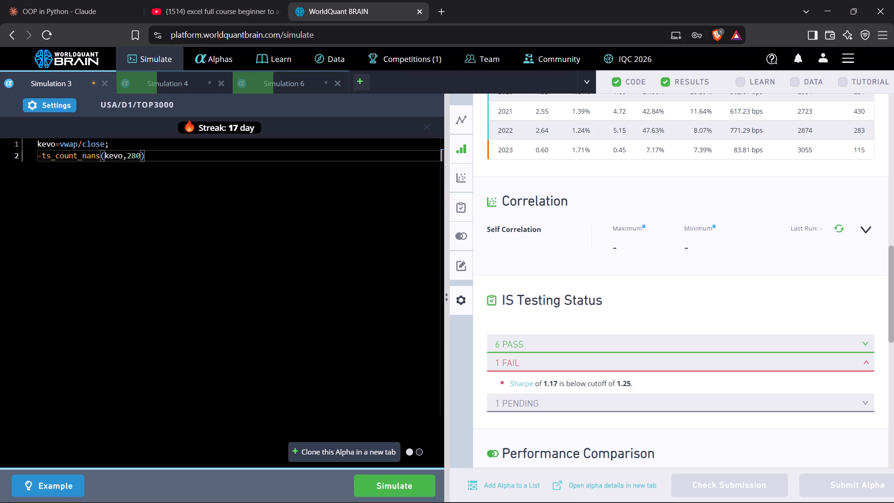
left_click(403, 490)
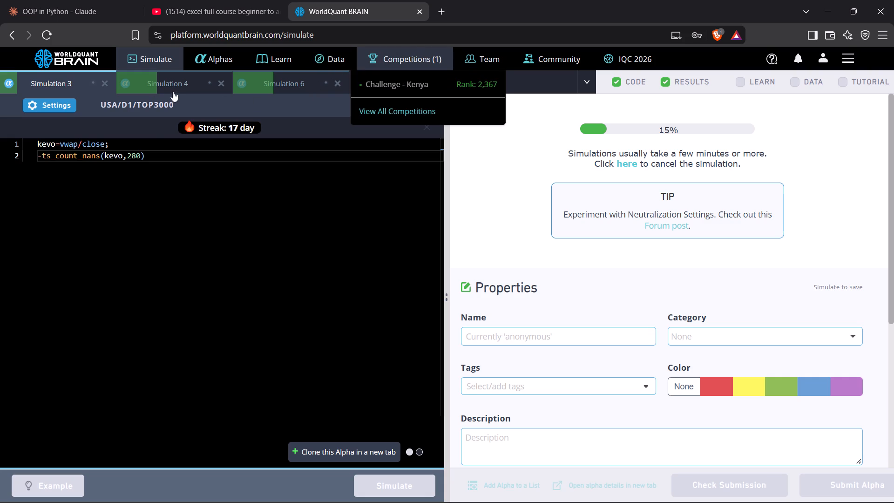
Check the simulation progress of Simulation 4, then of Simulation 6.
left_click(185, 81)
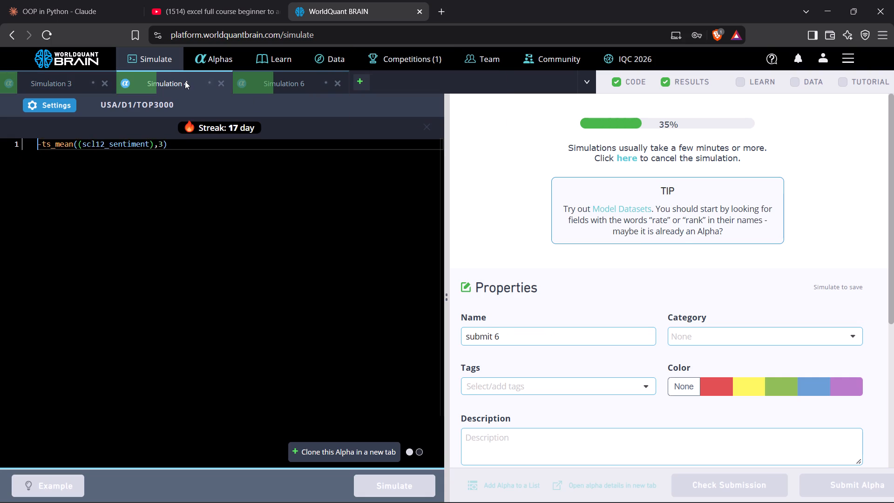
left_click(266, 83)
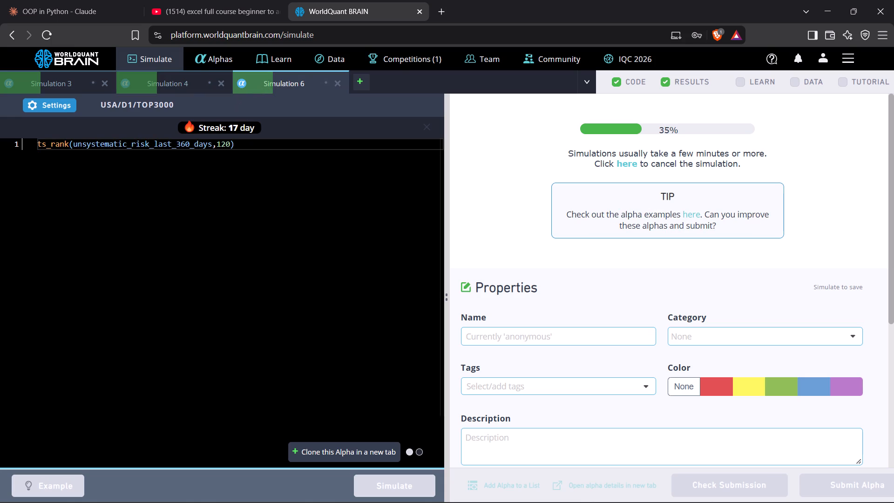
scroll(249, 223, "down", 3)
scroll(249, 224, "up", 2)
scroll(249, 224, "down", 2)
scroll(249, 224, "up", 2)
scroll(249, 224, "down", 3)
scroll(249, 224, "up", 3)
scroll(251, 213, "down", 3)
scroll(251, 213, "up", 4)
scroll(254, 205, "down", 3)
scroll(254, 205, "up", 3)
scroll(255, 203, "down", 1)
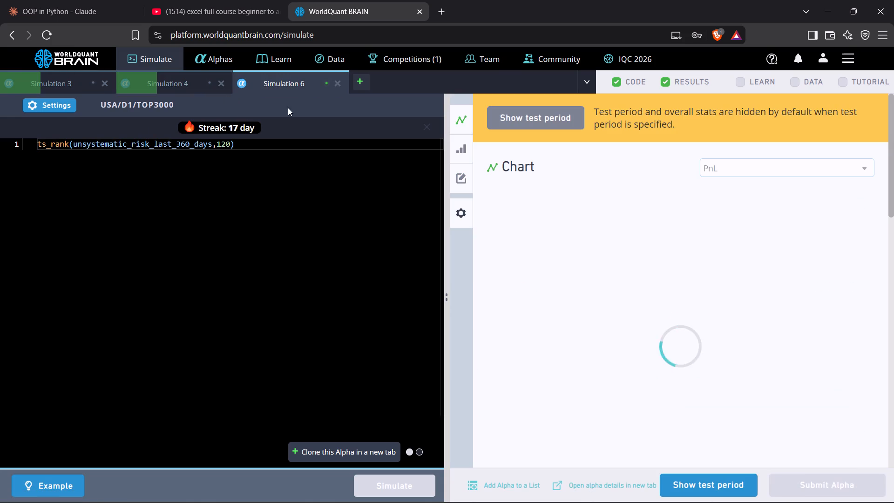
Reveal the test period of Simulation 6, review its results, and expand the failed checks in IS Testing Status.
left_click(696, 487)
scroll(700, 405, "down", 5)
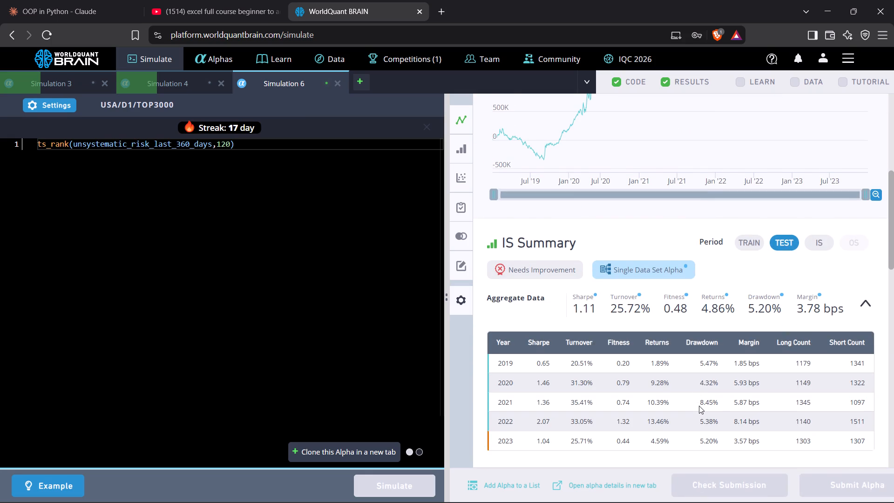
scroll(699, 406, "down", 5)
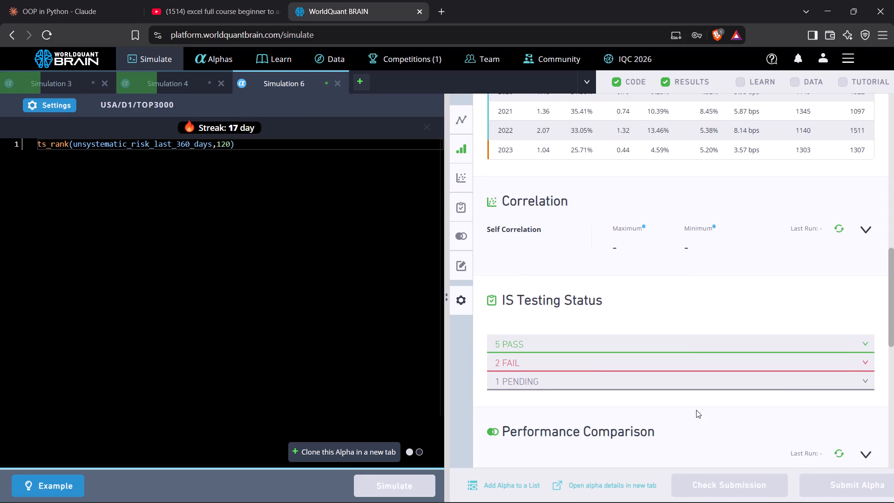
left_click(601, 364)
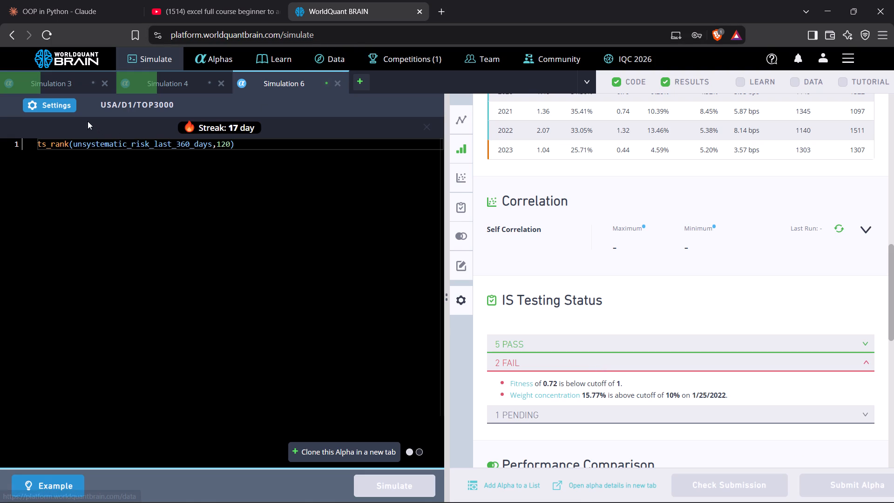
Set Simulation 6's neutralization to Sector and simulate the alpha.
left_click(64, 108)
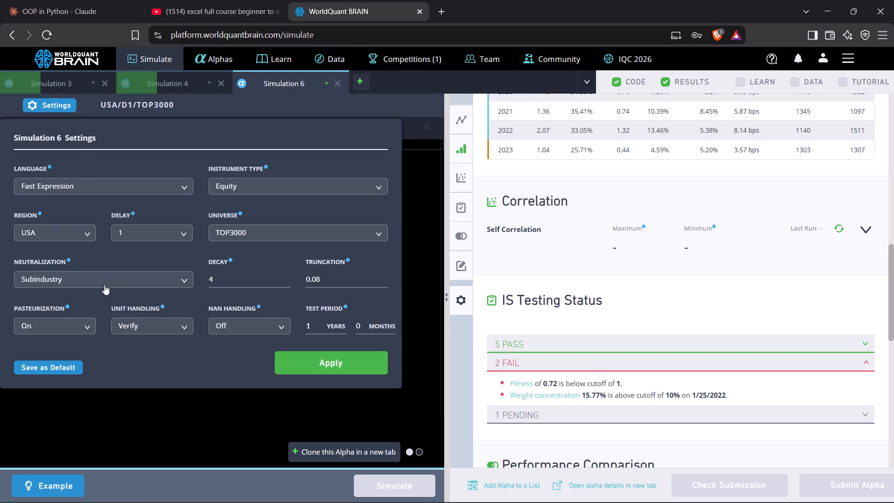
left_click(104, 285)
left_click(90, 339)
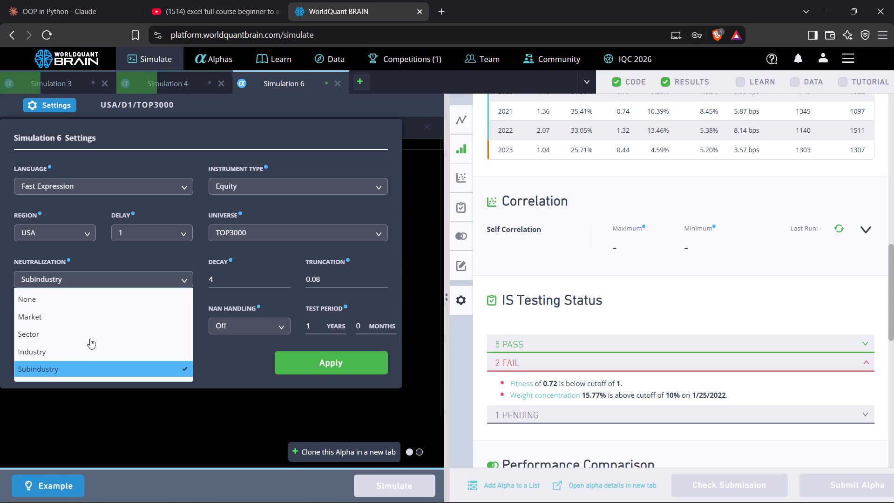
left_click(322, 366)
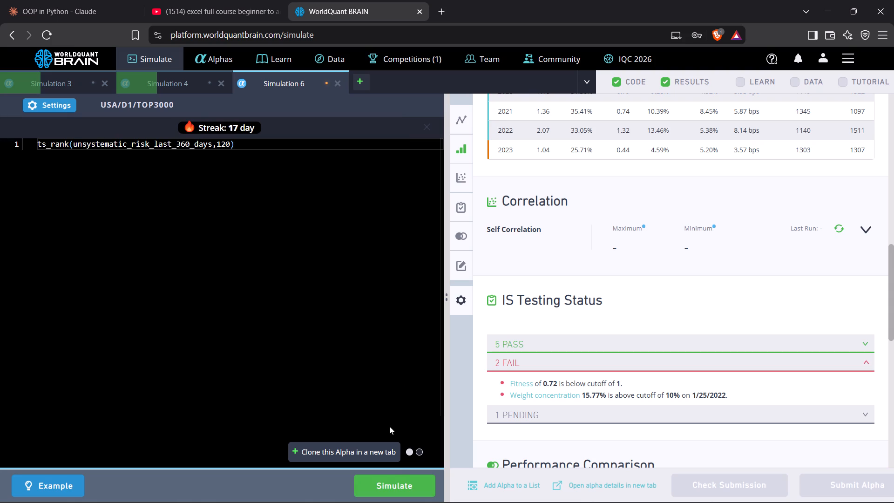
left_click(395, 490)
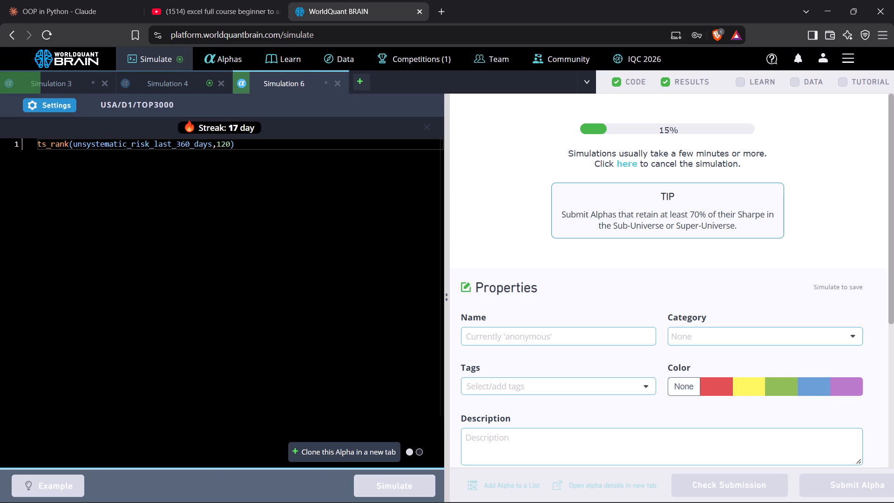
Reveal the test period of Simulation 4, review its results, and expand the failed checks in IS Testing Status.
left_click(162, 81)
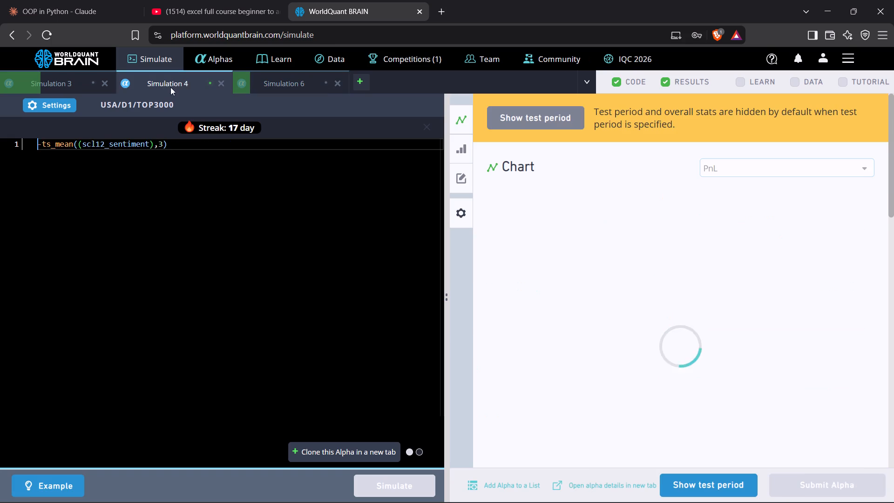
left_click(710, 486)
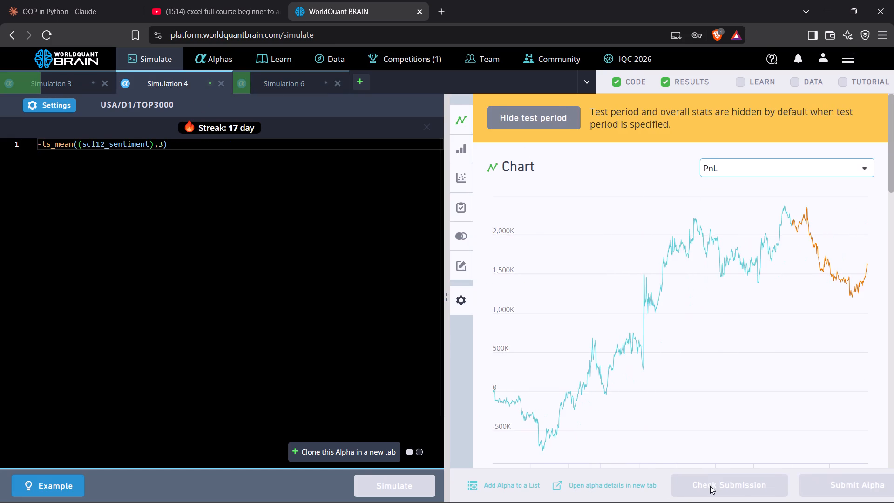
scroll(749, 371, "down", 12)
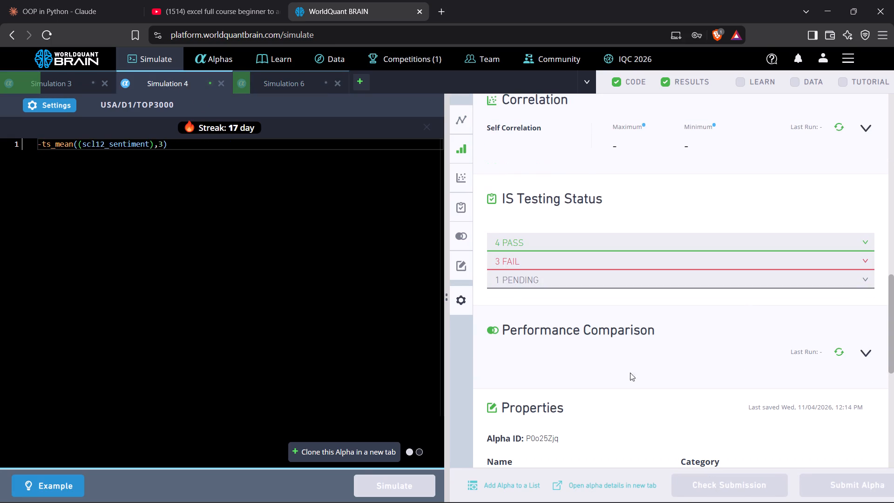
left_click(549, 246)
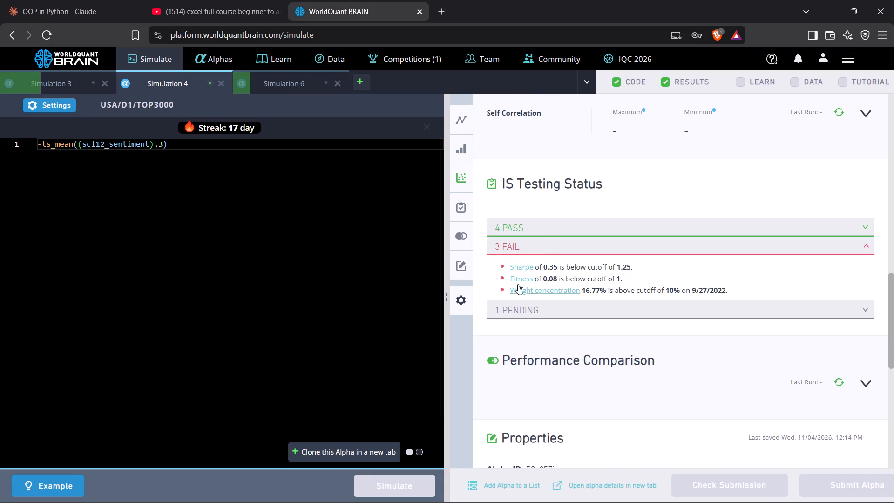
Change the ts_mean window in Simulation 4 so the expression reads -ts_mean((scl12_sentiment),400).
left_click(162, 144)
key("BackSpace")
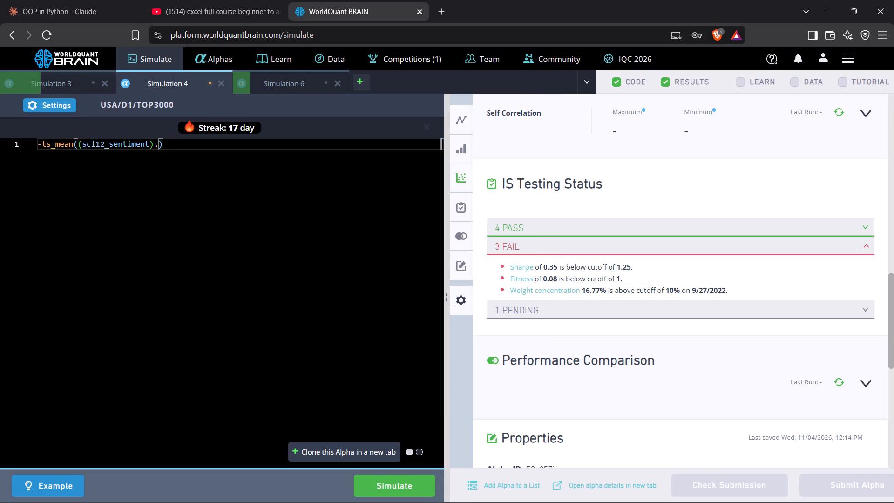
key("4")
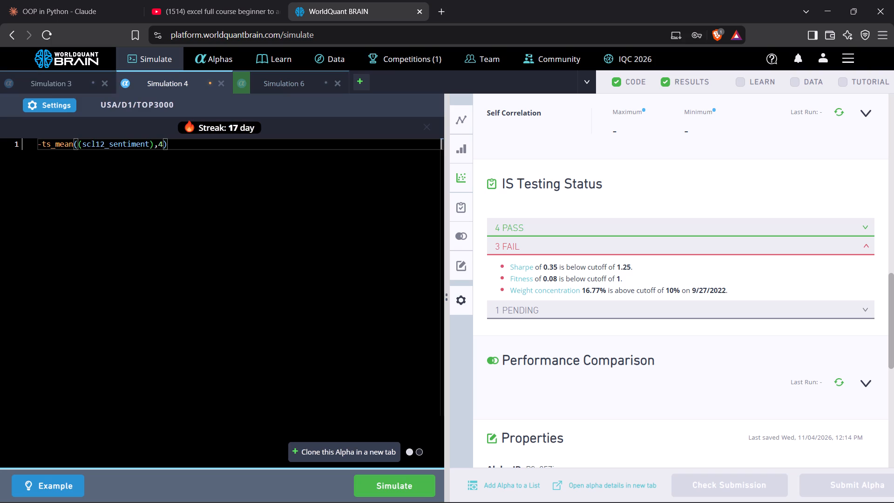
type("00")
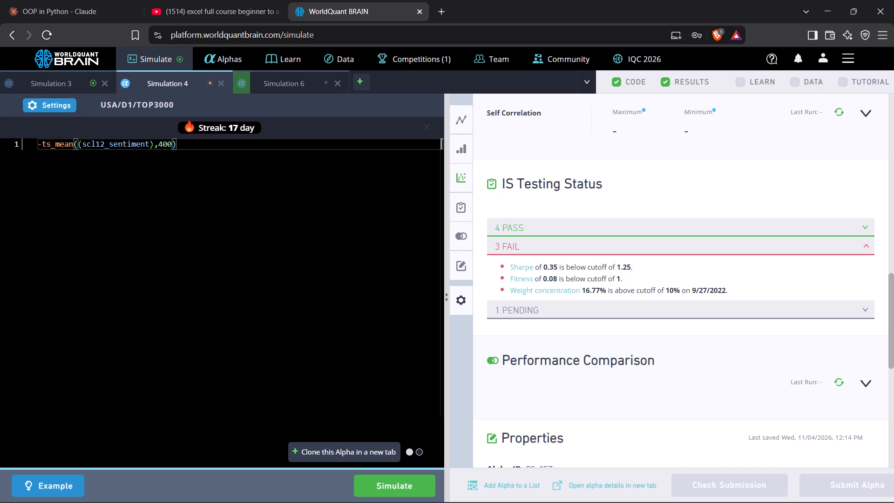
Set Simulation 4's neutralization to Market and simulate the alpha.
left_click(69, 106)
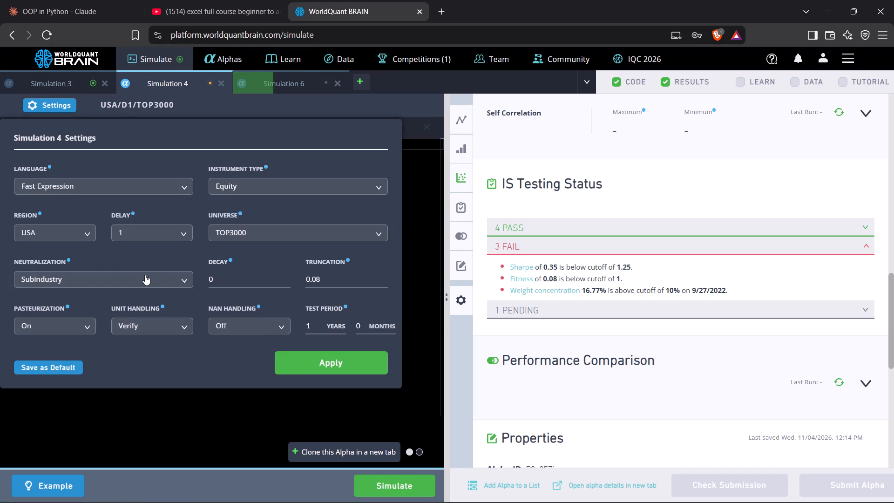
left_click(145, 275)
left_click(104, 318)
left_click(319, 361)
left_click(410, 486)
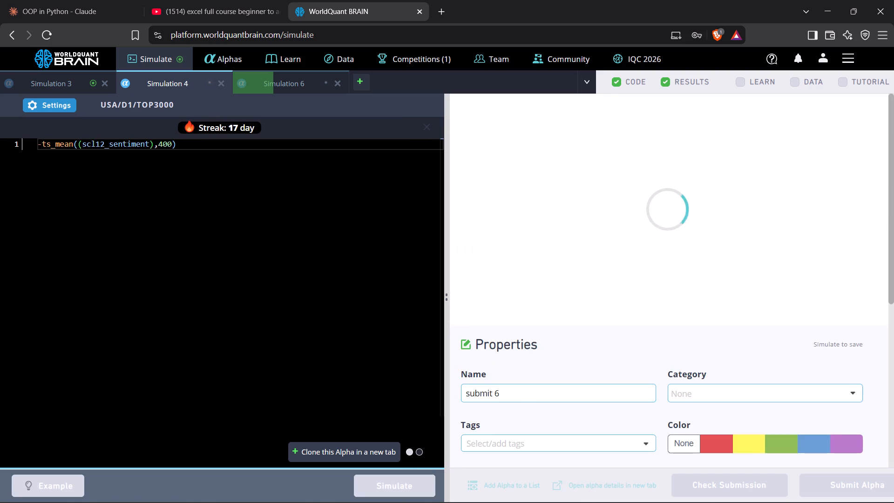
Reveal the test period of Simulation 3, review its results, and expand the failed checks in IS Testing Status.
left_click(50, 79)
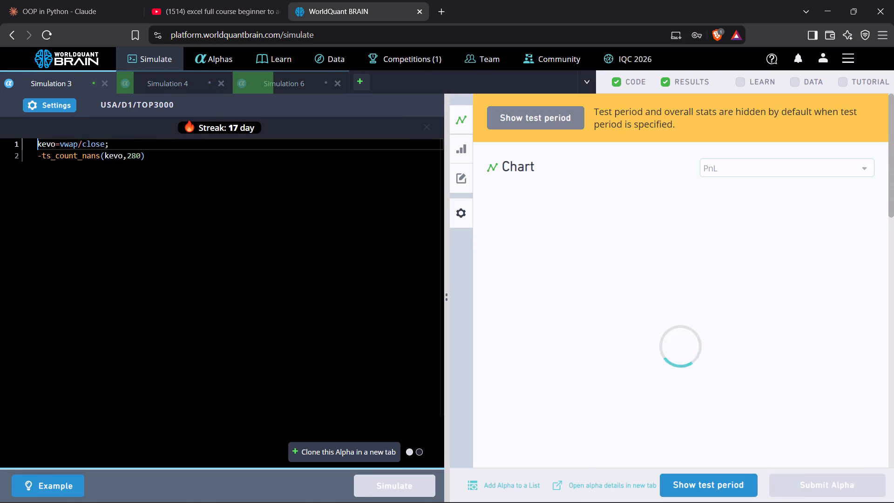
left_click(704, 481)
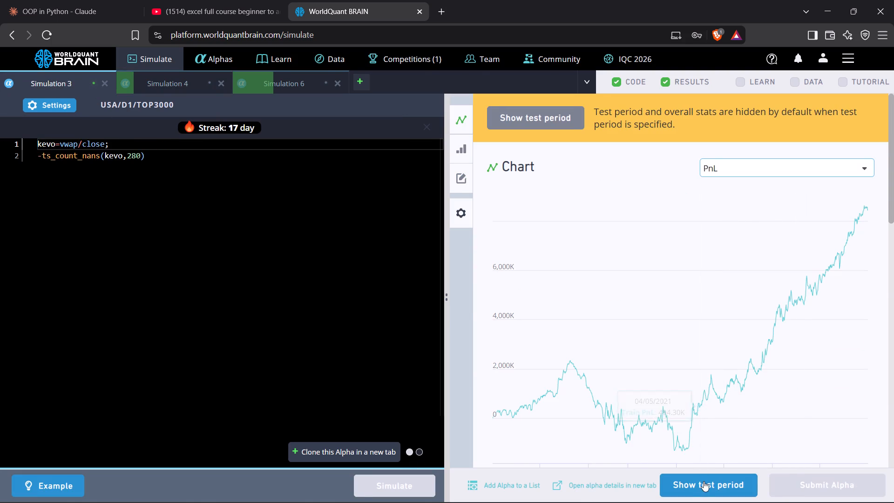
scroll(713, 382, "down", 10)
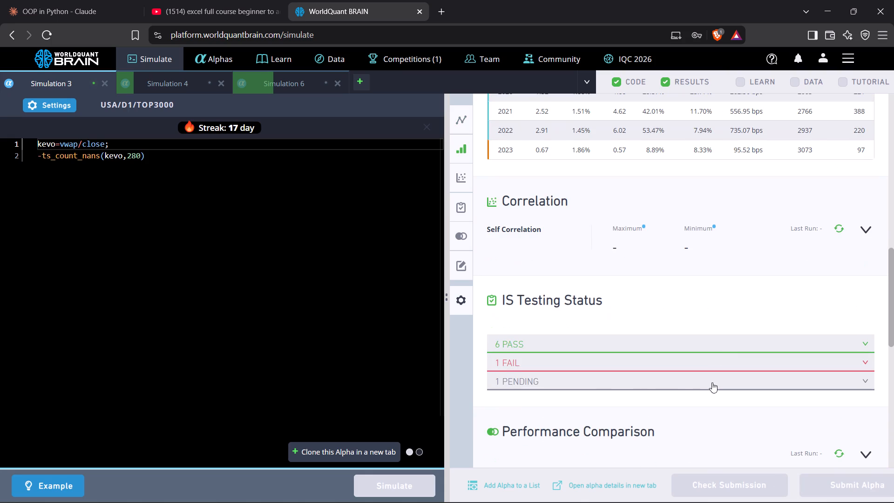
left_click(594, 363)
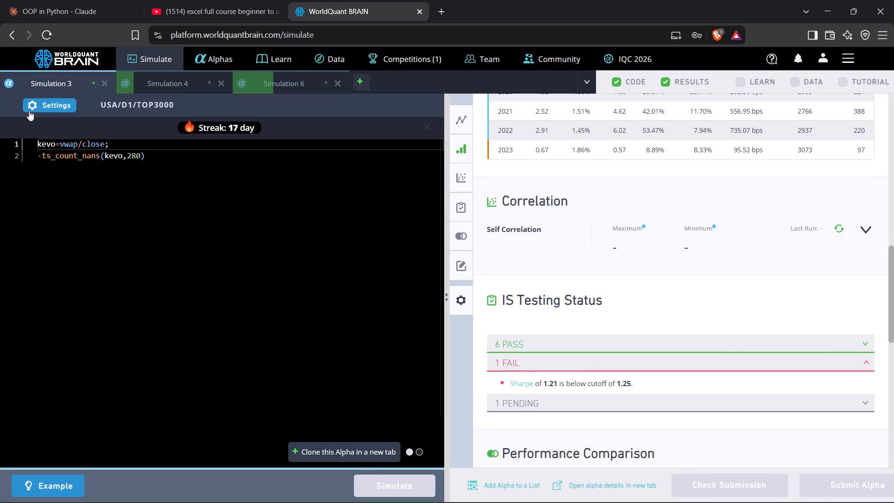
Set Simulation 3's decay to 6 and simulate the alpha.
left_click(41, 110)
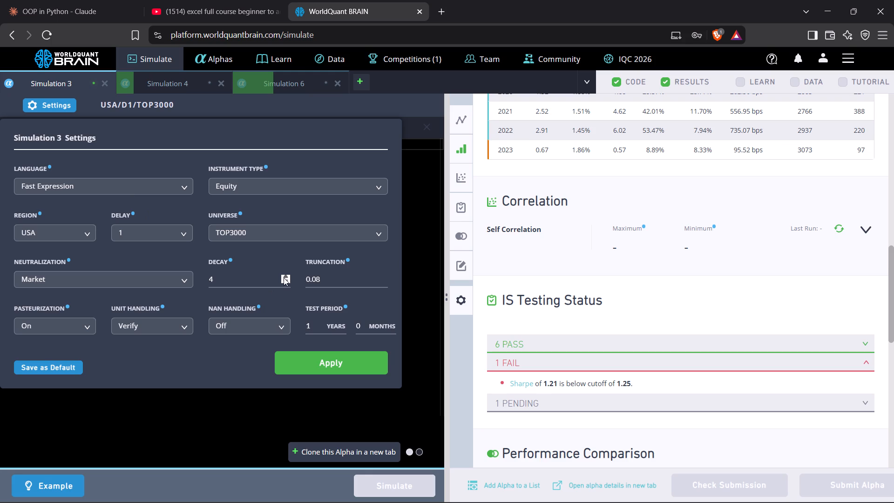
double_click(284, 278)
left_click(305, 359)
left_click(385, 484)
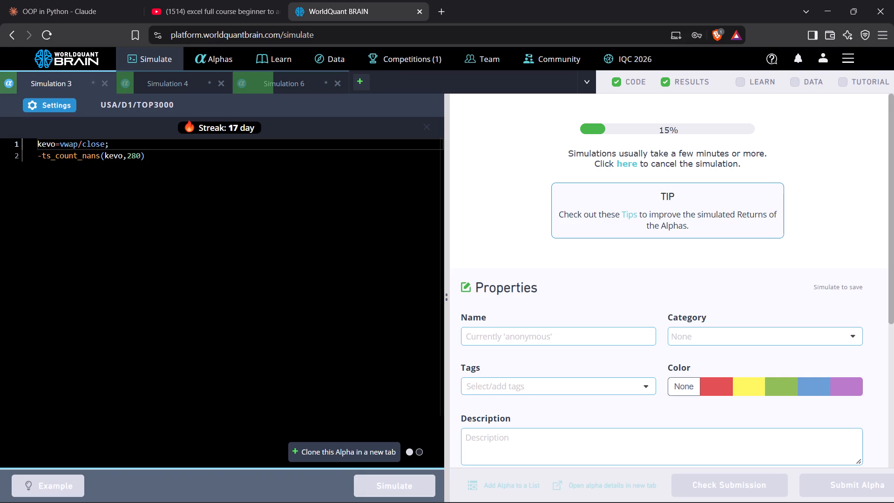
Switch to Simulation 6 to check its simulation progress.
left_click(286, 82)
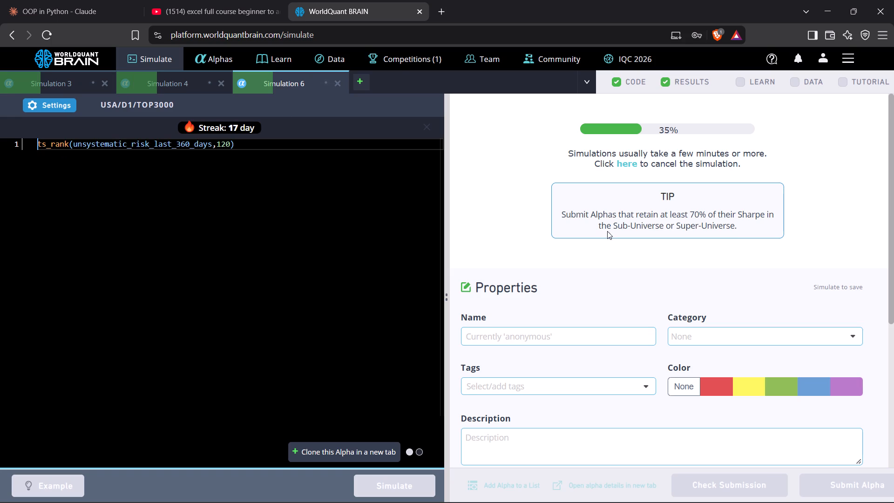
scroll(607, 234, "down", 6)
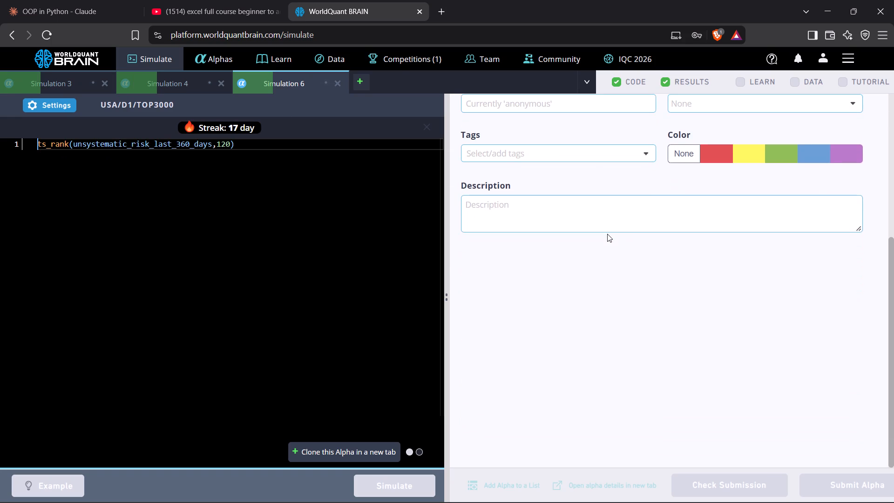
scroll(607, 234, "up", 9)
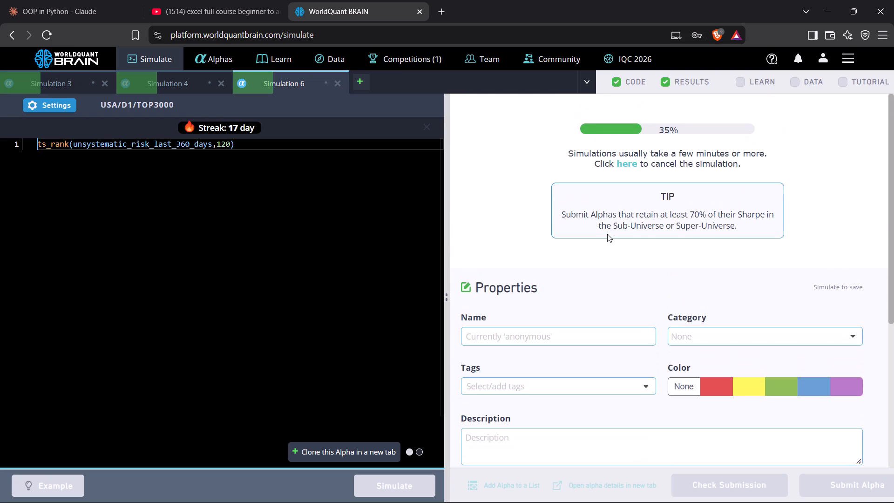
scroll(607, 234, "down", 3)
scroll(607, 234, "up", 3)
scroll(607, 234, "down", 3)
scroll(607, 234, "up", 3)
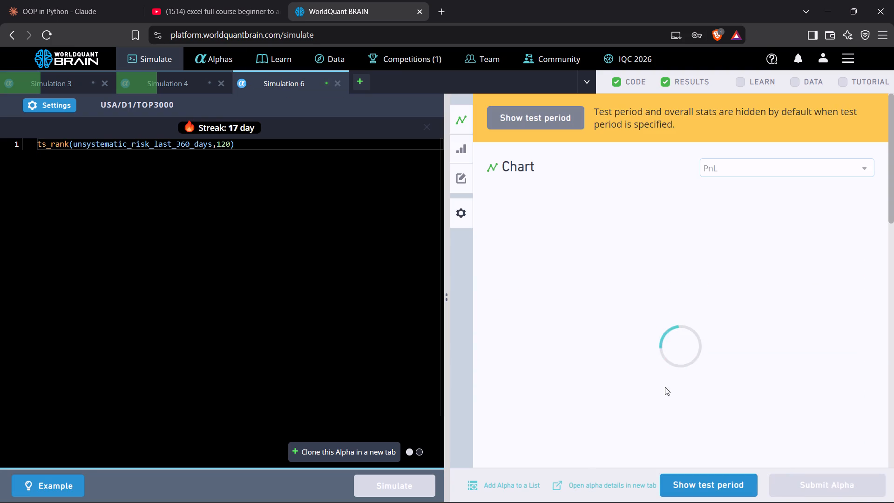
Reveal the test period of Simulation 6, review its results, and expand the failed checks in IS Testing Status.
left_click(706, 489)
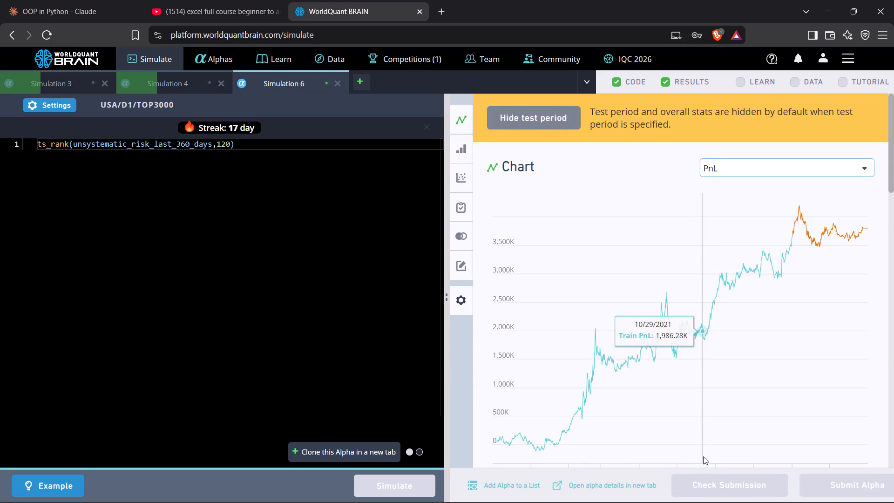
scroll(708, 412, "down", 10)
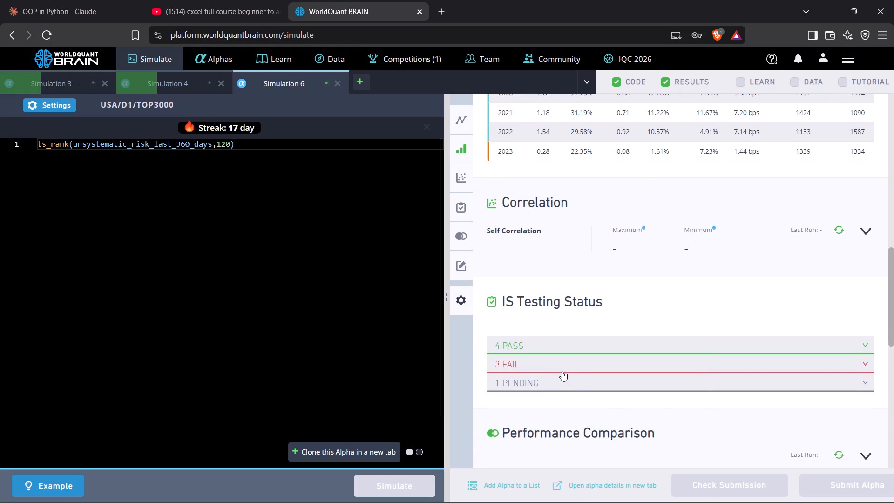
left_click(571, 363)
scroll(561, 399, "down", 2)
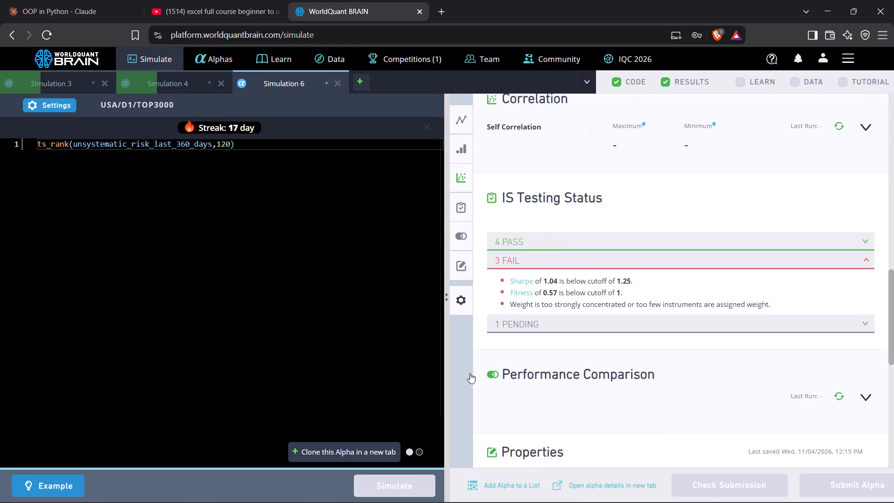
Increase the decay in Simulation 6's settings and simulate the alpha again.
left_click(42, 102)
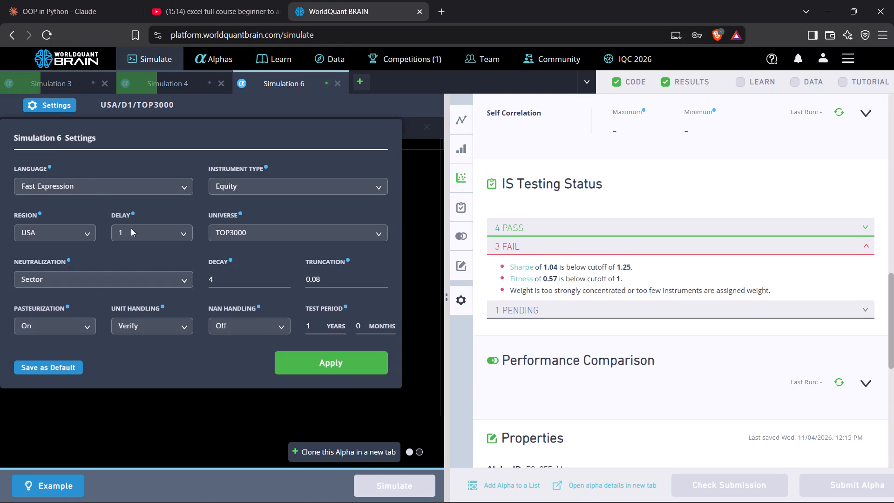
triple_click(287, 277)
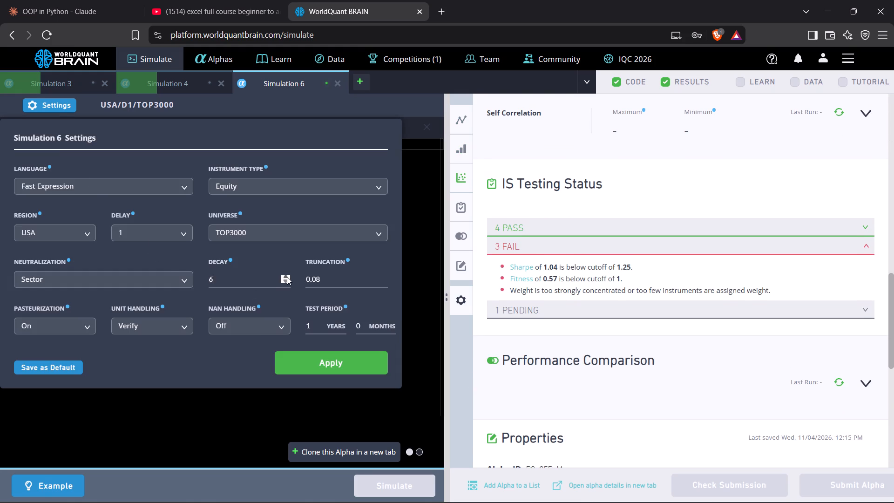
left_click(287, 277)
left_click(315, 363)
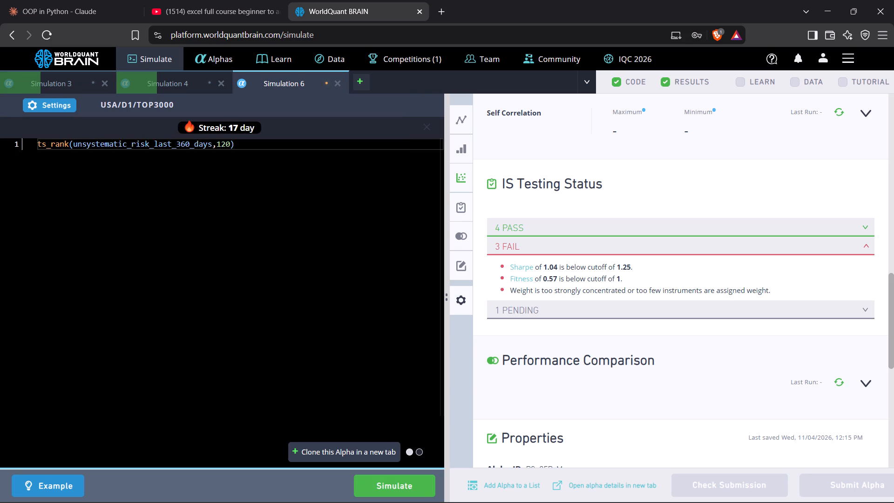
left_click(401, 489)
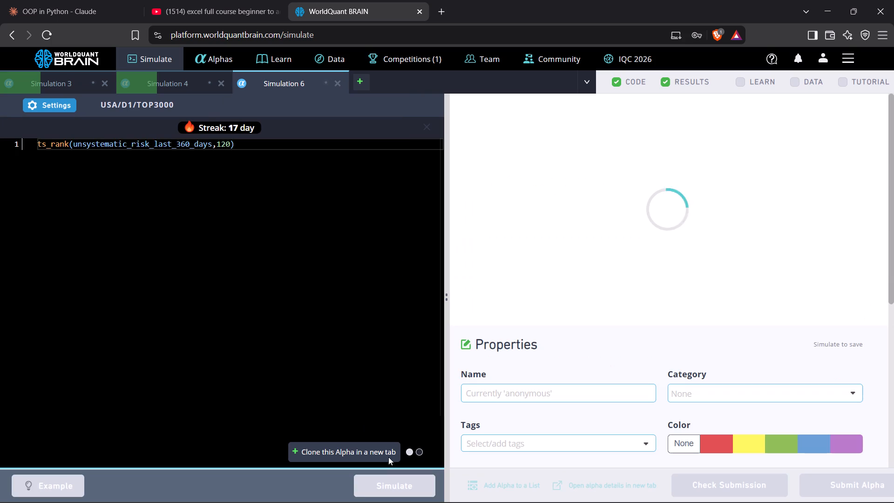
Check the simulation progress of Simulation 4 and Simulation 3, returning to Simulation 4.
left_click(177, 88)
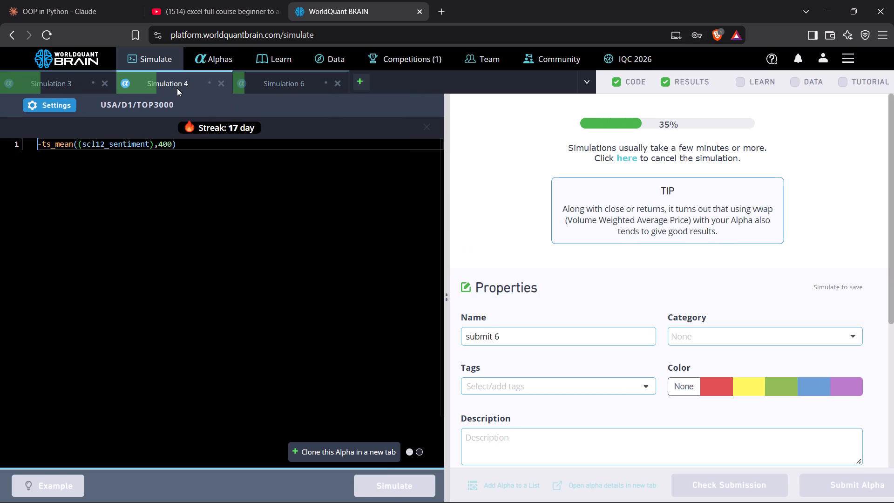
left_click(58, 80)
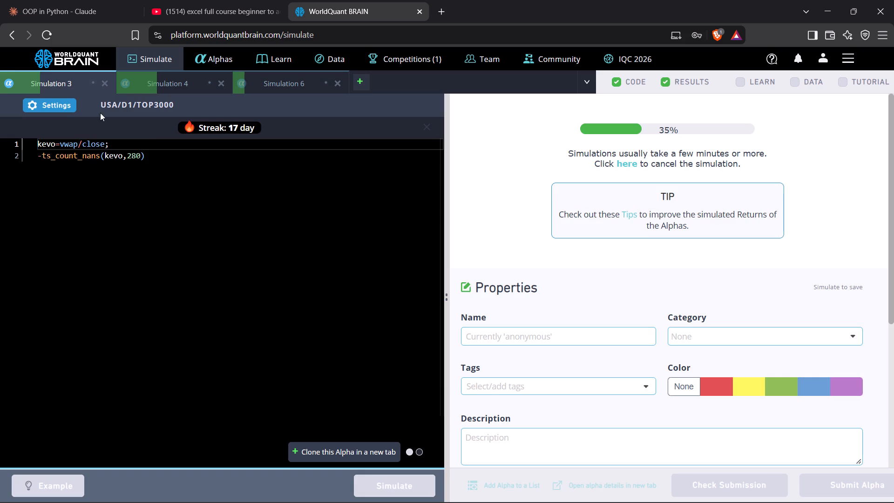
left_click(175, 85)
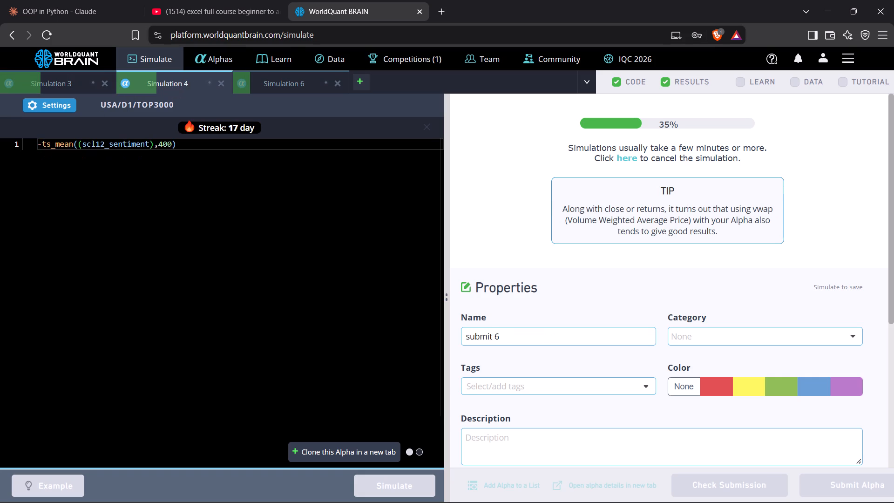
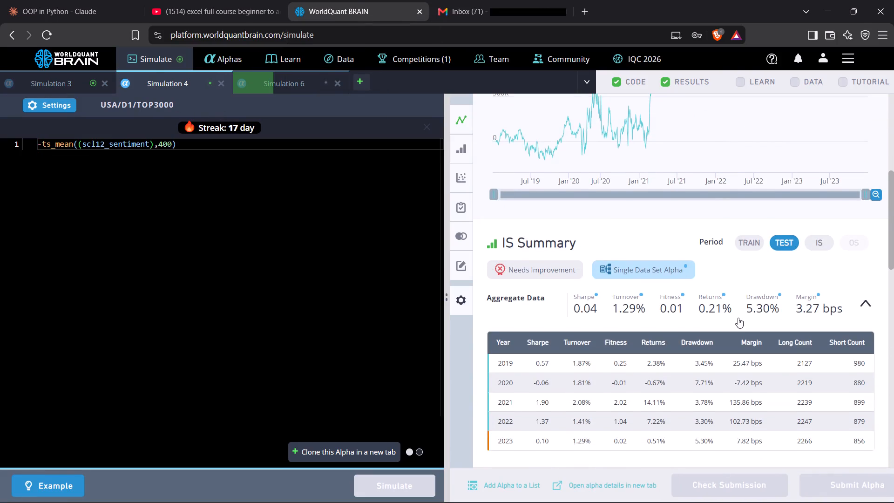
Review Simulation 4's yearly test results and expand the failed checks in IS Testing Status.
scroll(738, 318, "down", 4)
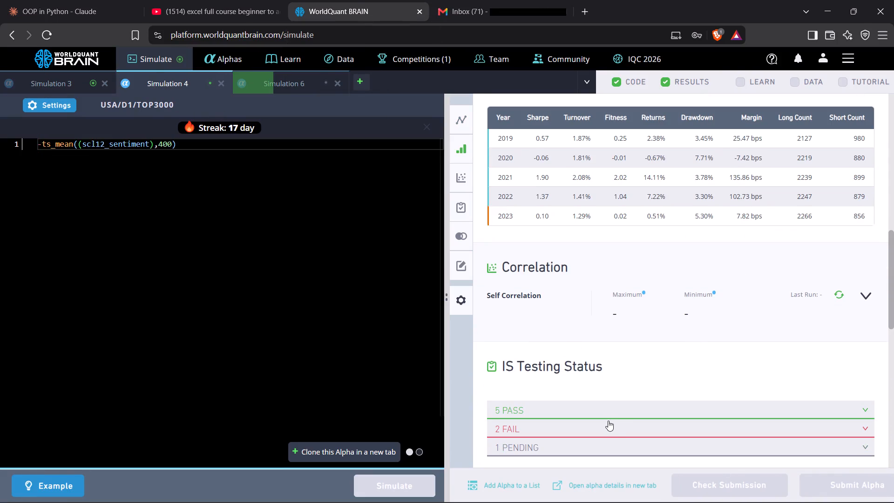
left_click(608, 421)
scroll(625, 439, "down", 2)
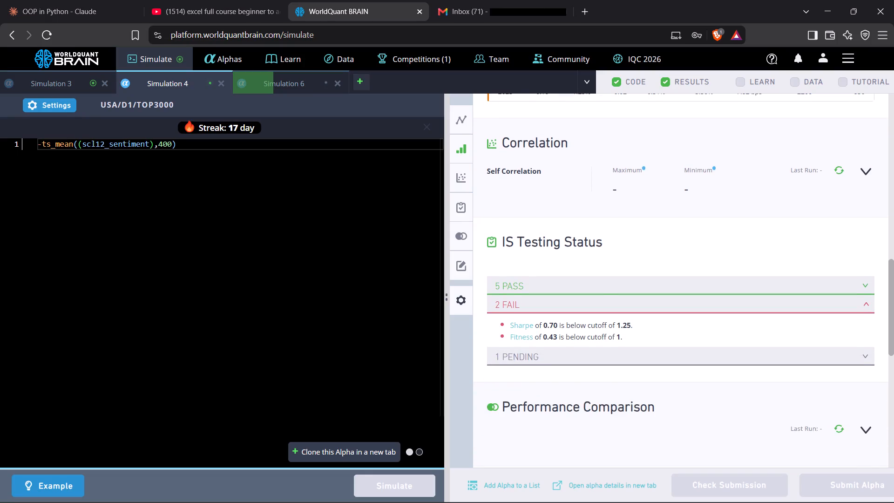
Change the ts_mean lookback in Simulation 4's expression to 40 and simulate the alpha.
left_click(172, 146)
key("BackSpace")
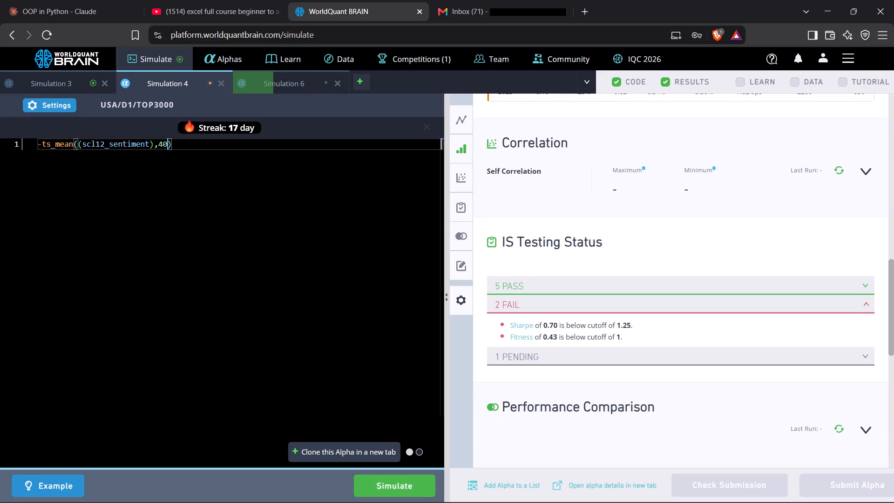
left_click(375, 493)
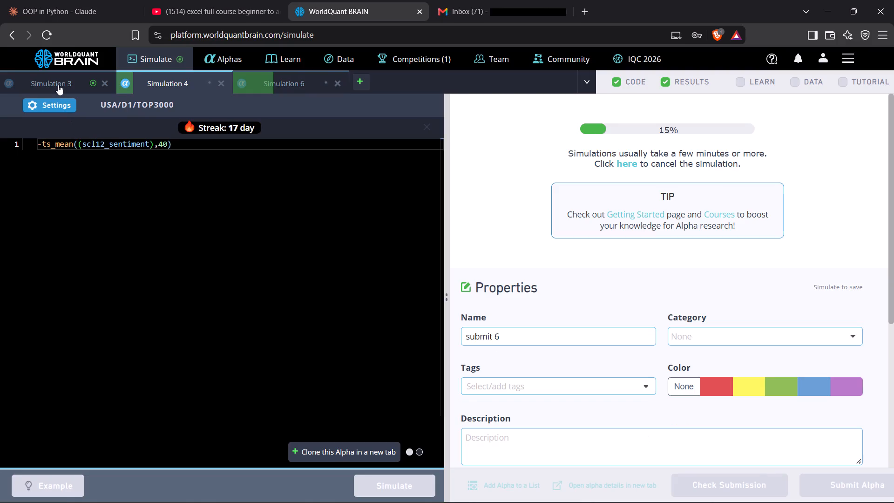
Reveal the test period of Simulation 3, review its IS Summary, and expand the failed checks in IS Testing Status.
left_click(58, 85)
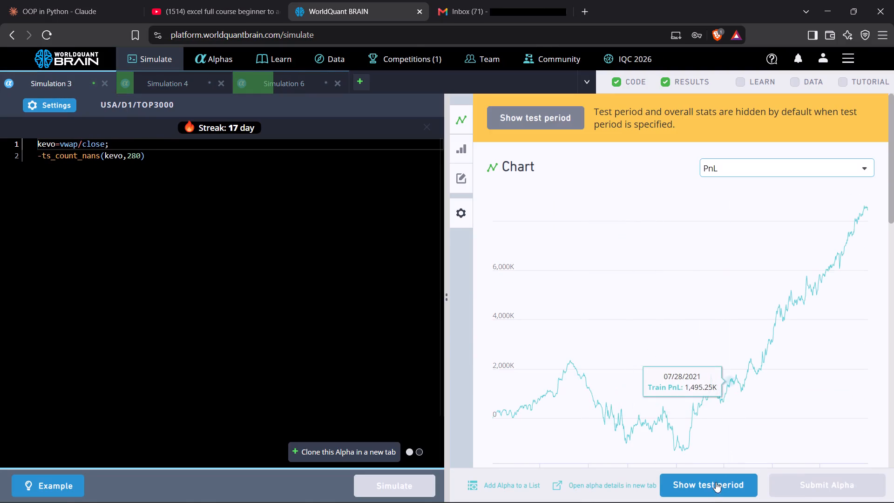
left_click(715, 488)
scroll(721, 326, "down", 9)
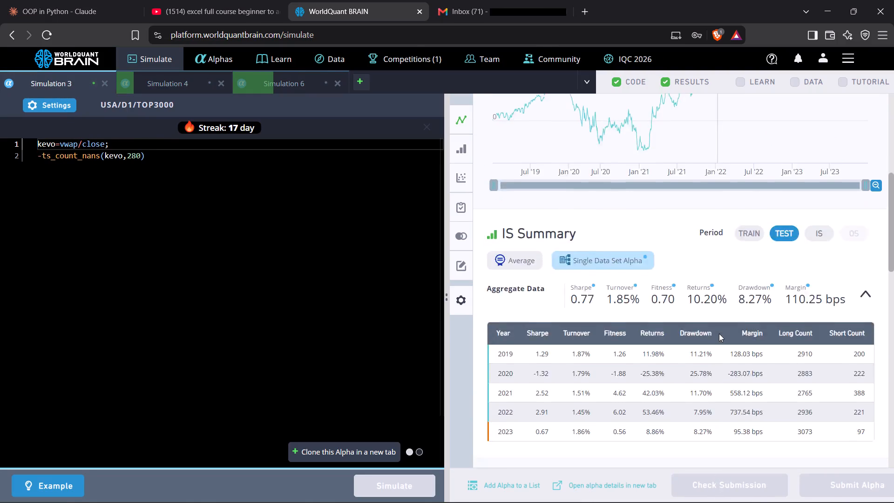
scroll(718, 337, "down", 3)
left_click(586, 248)
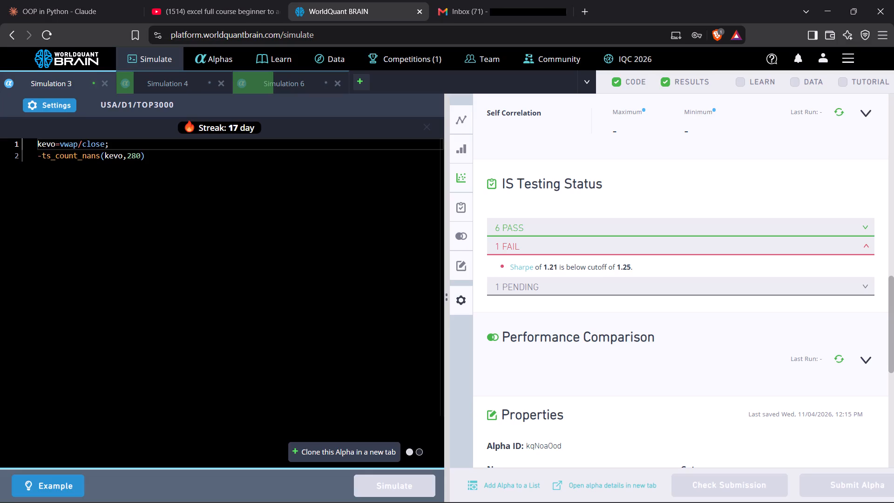
left_click(61, 105)
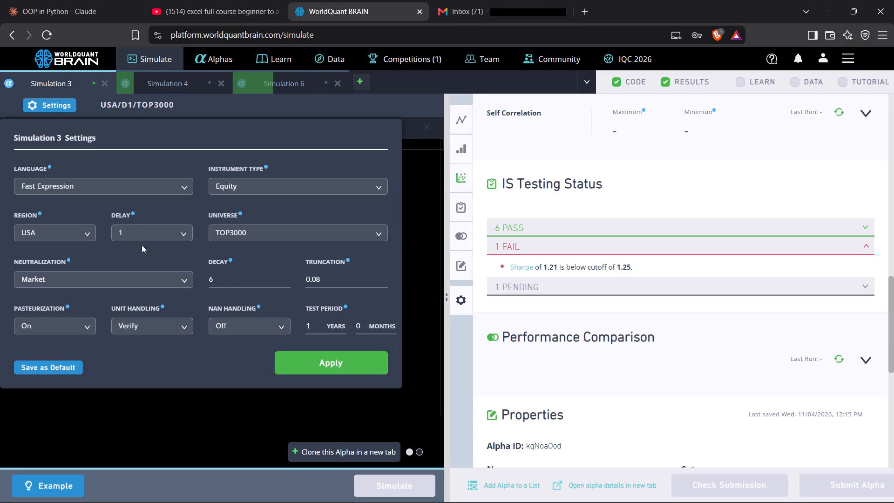
left_click(284, 275)
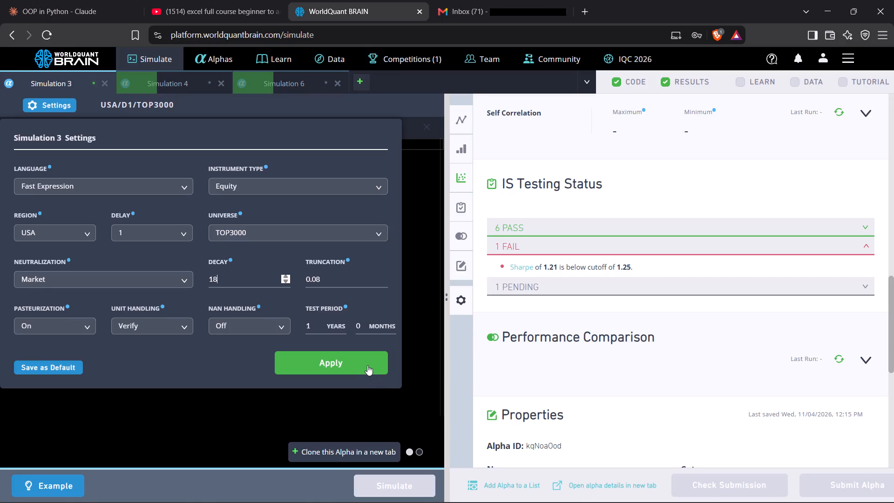
left_click(186, 285)
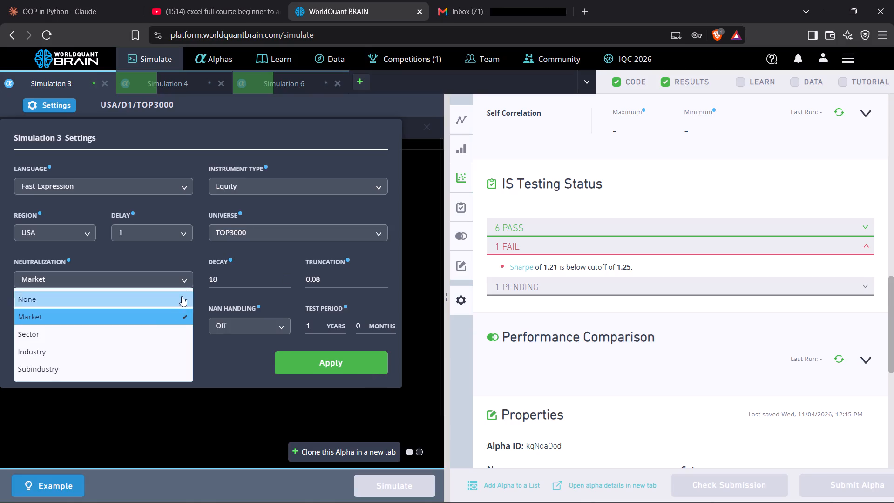
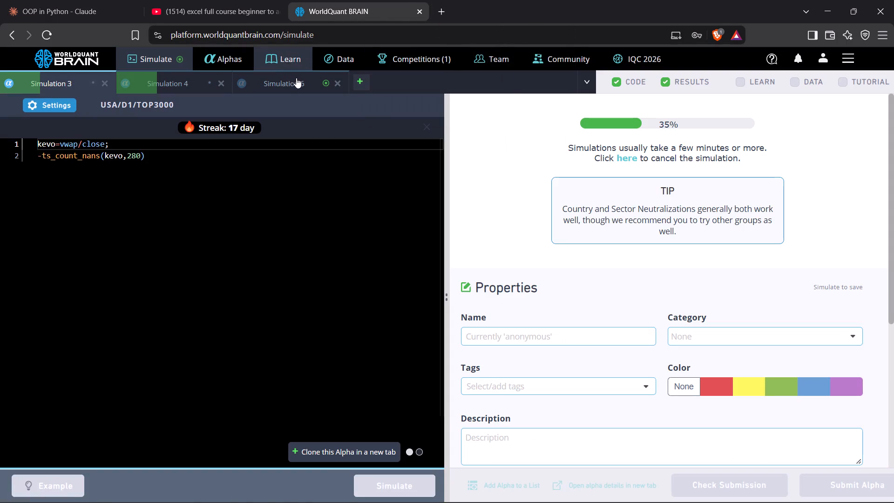
Reveal the test period of Simulation 6 and review its PnL chart, yearly results, and IS Testing Status.
left_click(296, 78)
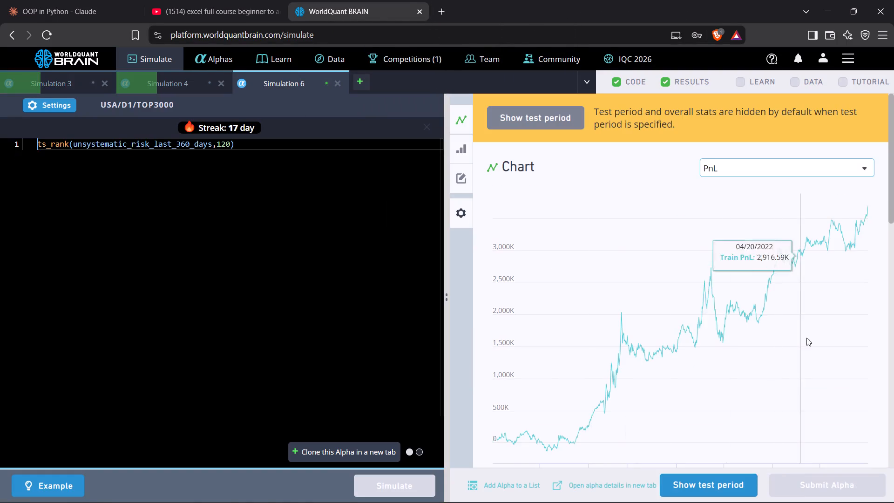
left_click(734, 482)
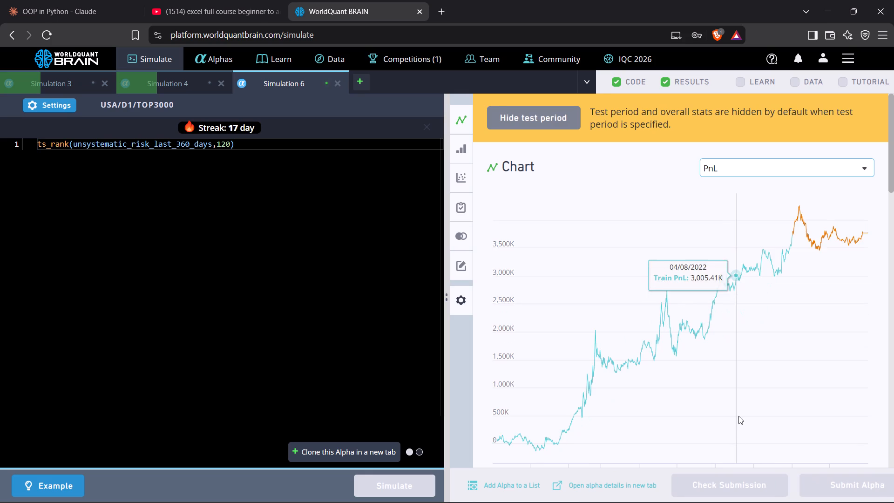
scroll(736, 391, "down", 10)
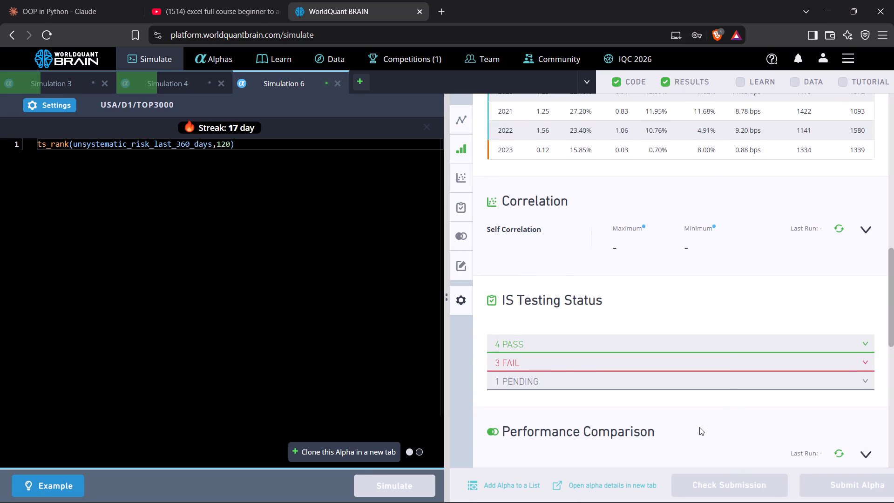
Expand the failed checks in Simulation 6's IS Testing Status.
left_click(571, 360)
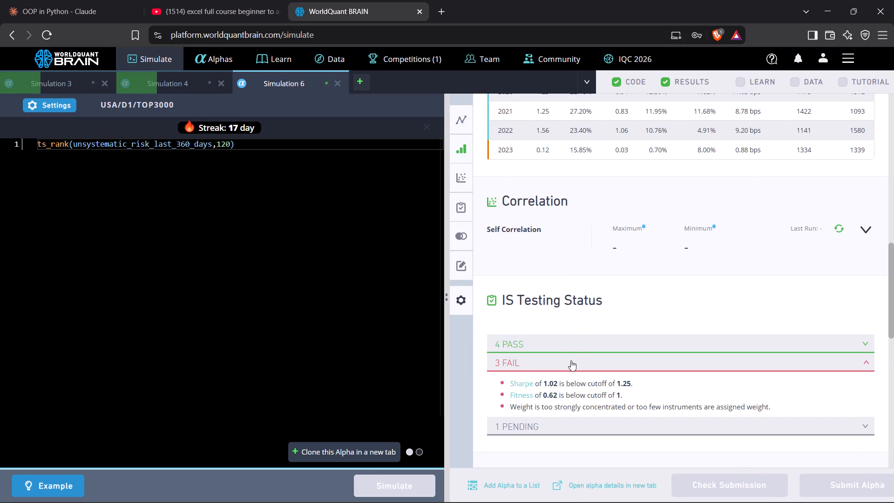
Change the ts_rank lookback in Simulation 6's expression to 60 and simulate the alpha.
left_click(224, 147)
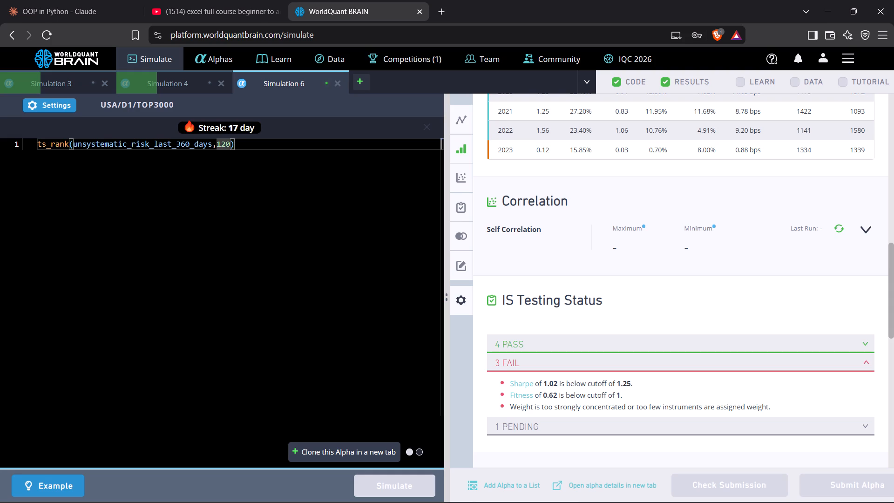
key("BackSpace")
key("BackSpace")
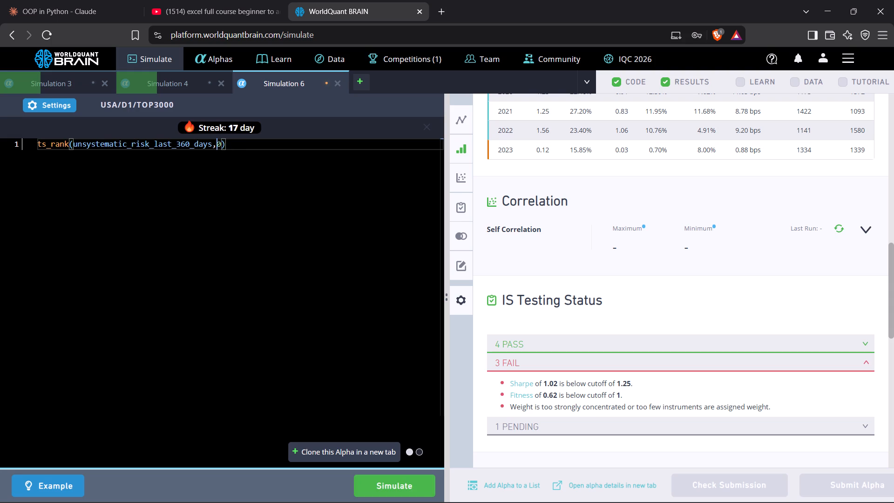
key("6")
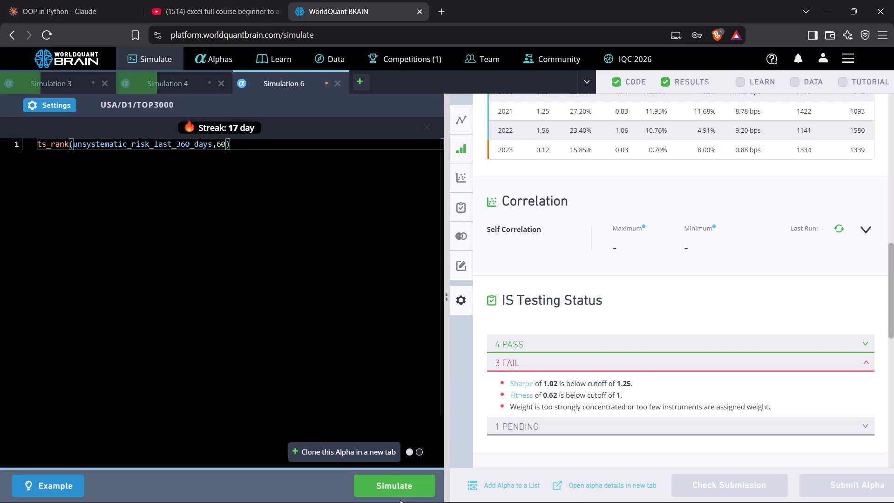
left_click(398, 489)
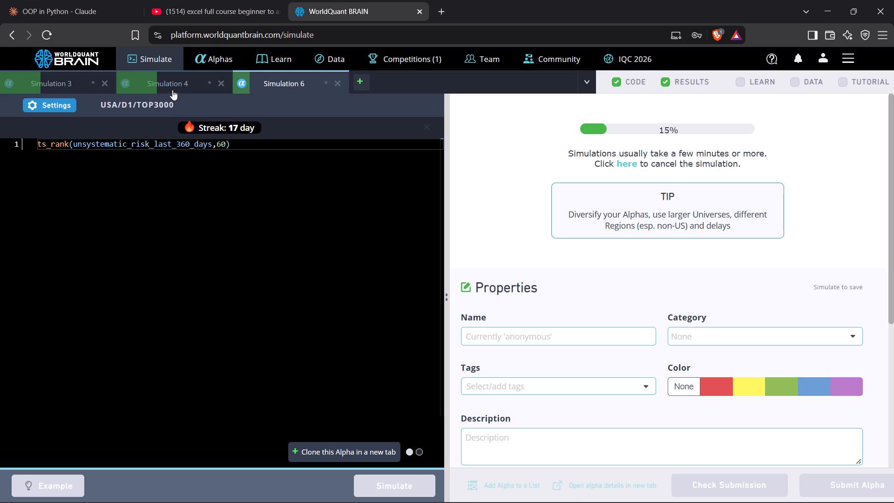
Reveal the test period of Simulation 4 and expand the failed checks in its IS Testing Status.
left_click(186, 83)
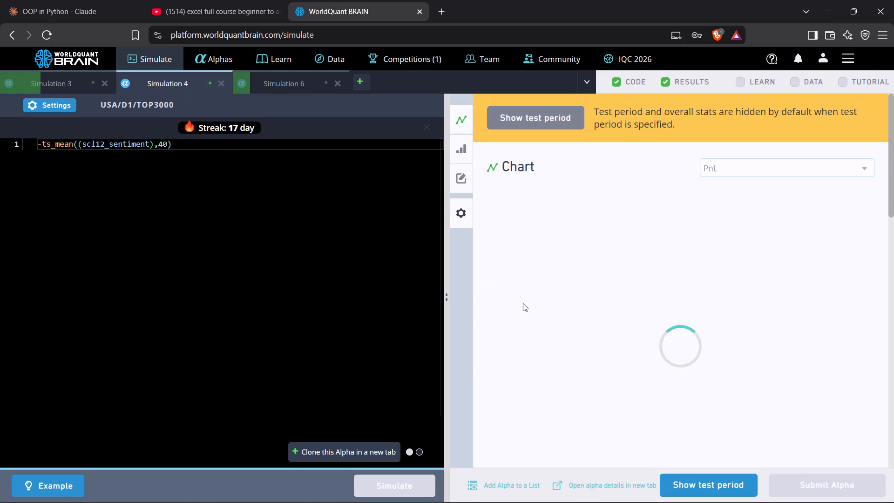
left_click(711, 487)
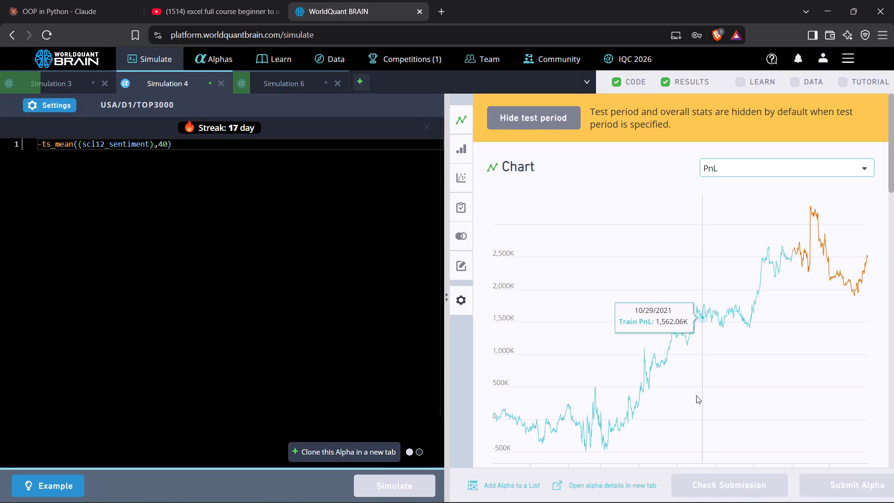
scroll(698, 359, "down", 12)
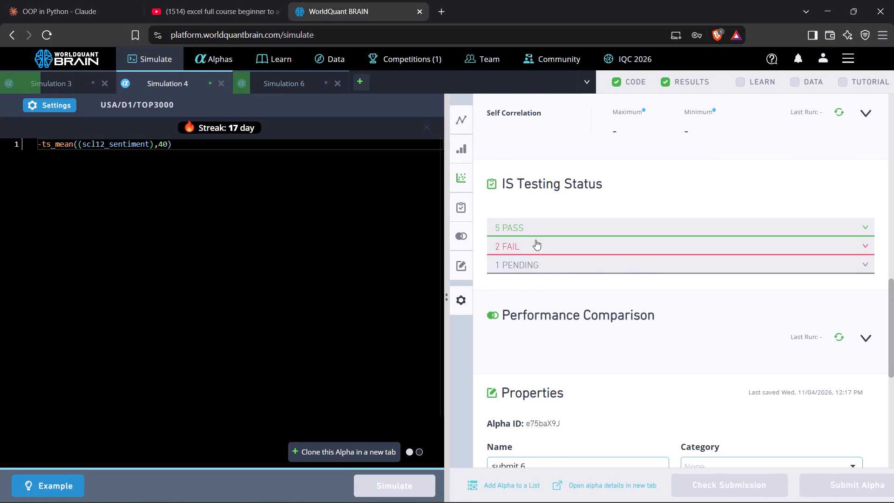
left_click(535, 239)
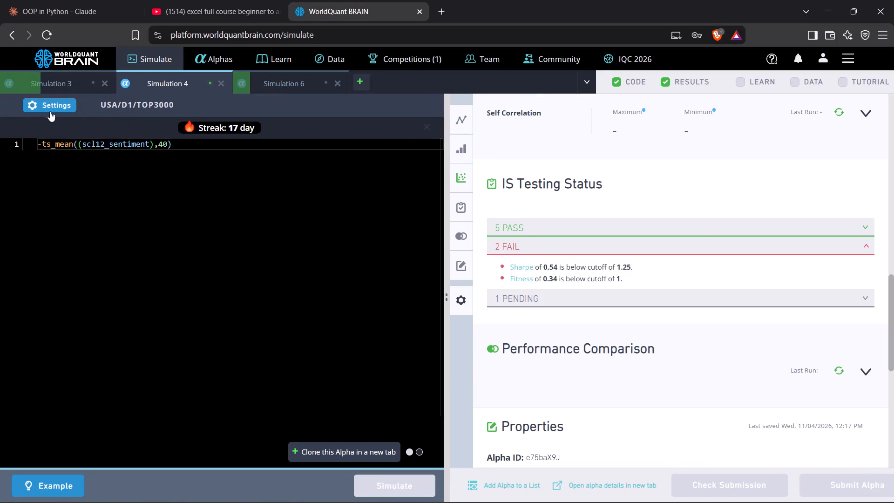
Set the decay to 15 in Simulation 4's settings, apply it, and simulate the alpha.
left_click(49, 105)
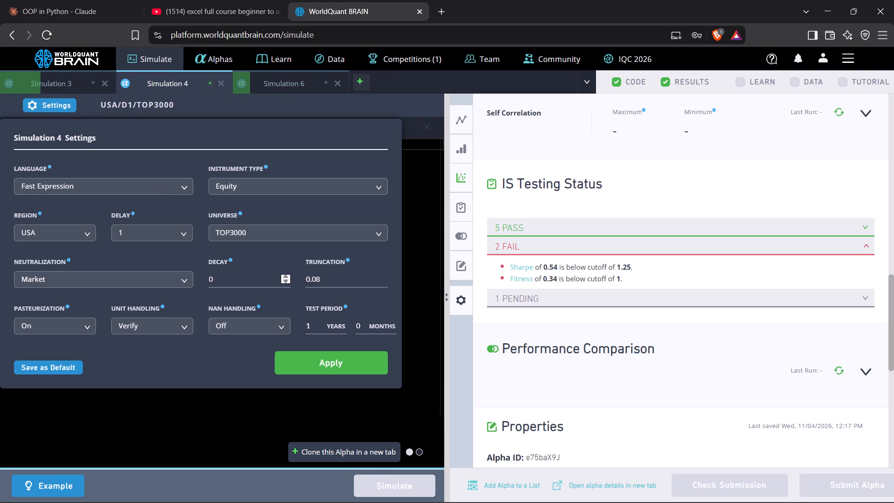
left_click(287, 274)
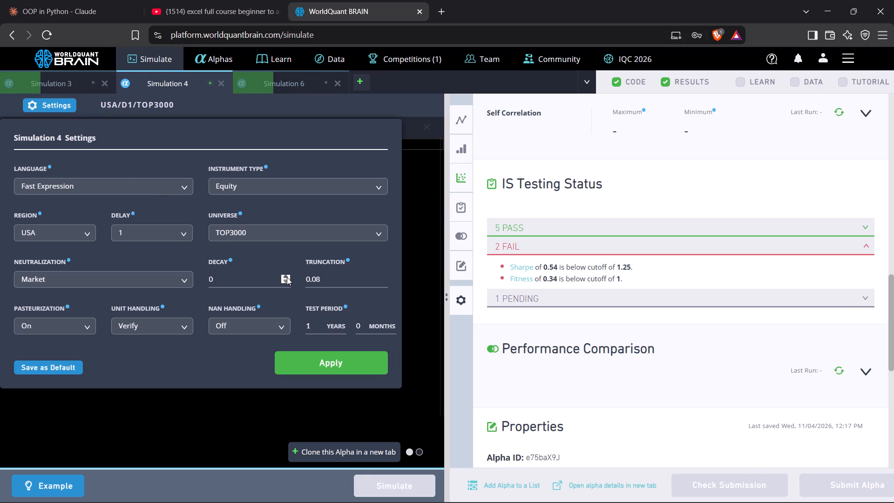
left_click(287, 277)
left_click(310, 360)
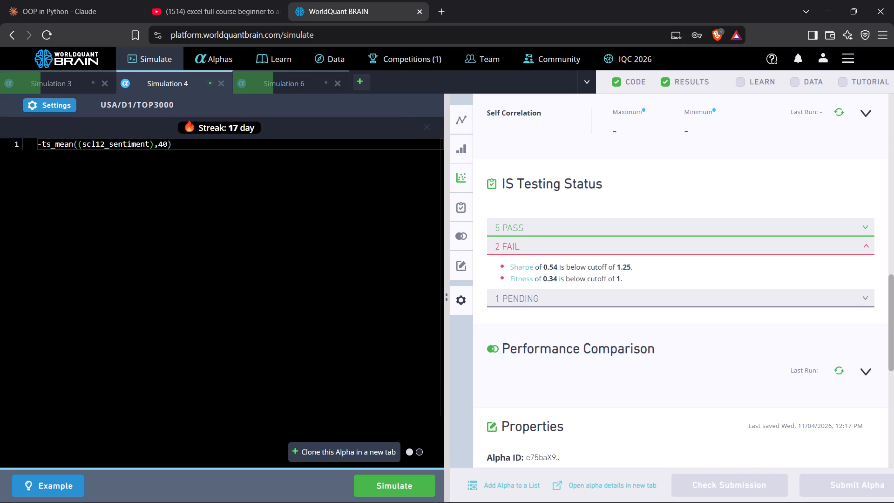
left_click(400, 482)
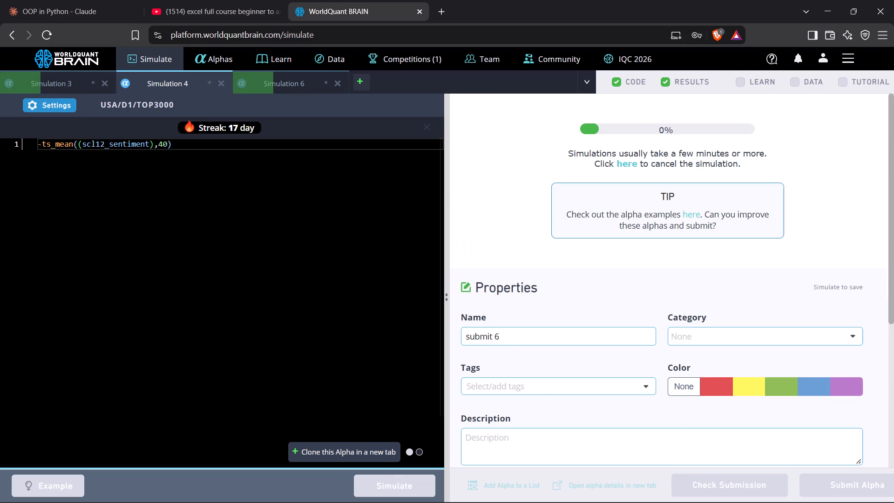
Check Simulation 3's progress, reveal its test period, and expand the failed checks in IS Testing Status.
left_click(61, 83)
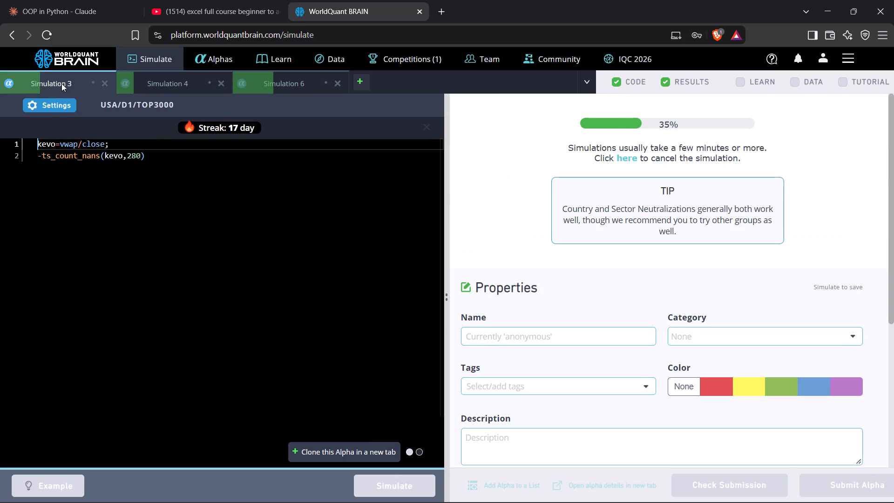
scroll(658, 204, "down", 2)
scroll(658, 204, "up", 2)
left_click(153, 159)
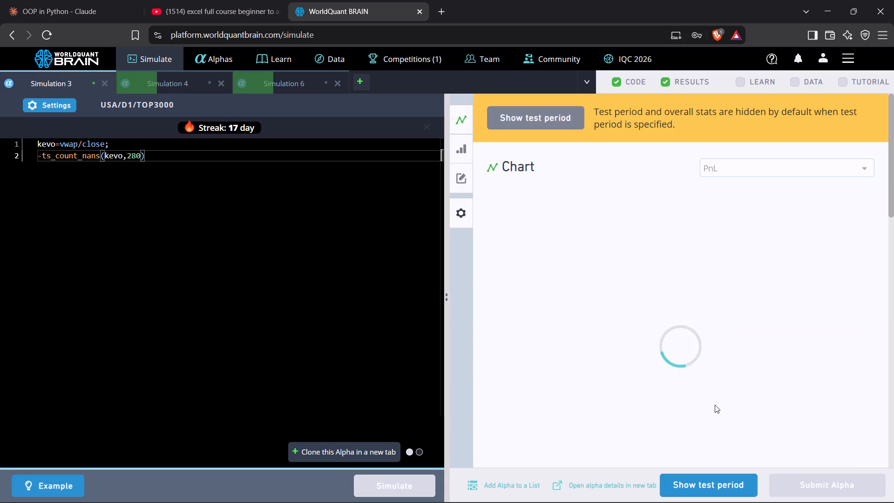
left_click(713, 487)
scroll(720, 393, "down", 11)
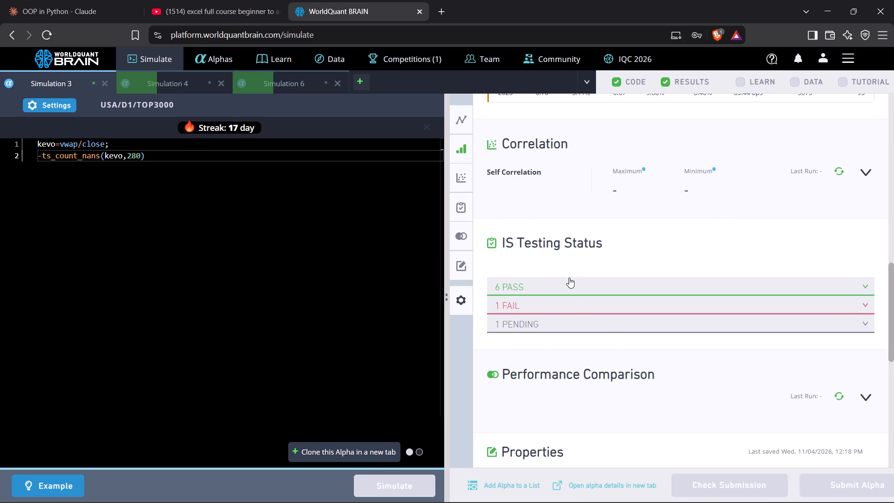
left_click(581, 306)
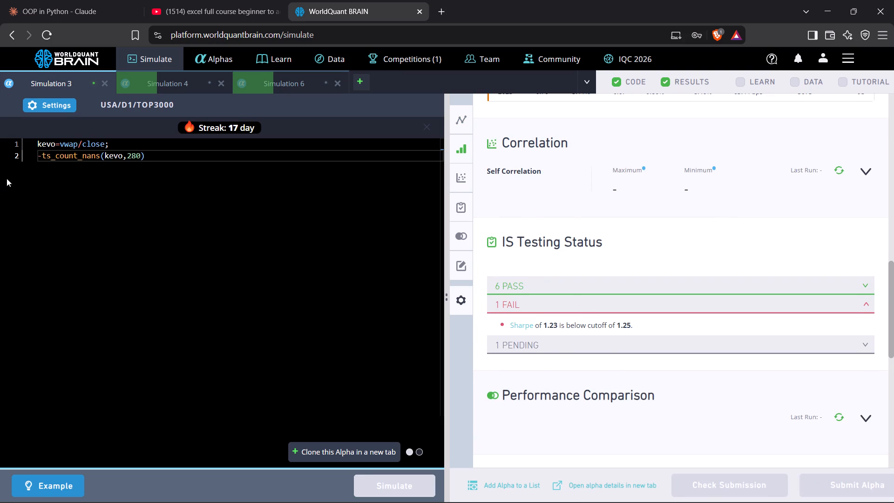
left_click(47, 103)
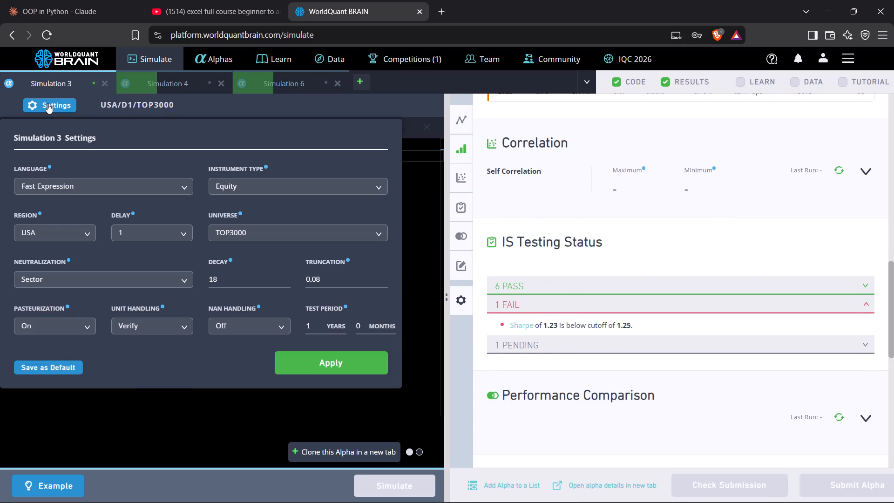
left_click(287, 275)
left_click(319, 365)
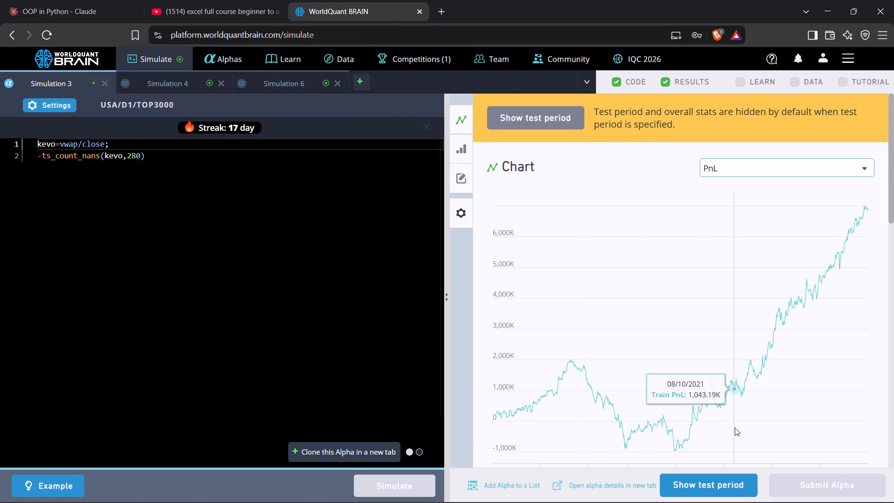
Back in WorldQuant BRAIN, reveal Simulation 3's test period, review its IS Summary, and run the self-correlation check.
left_click(724, 482)
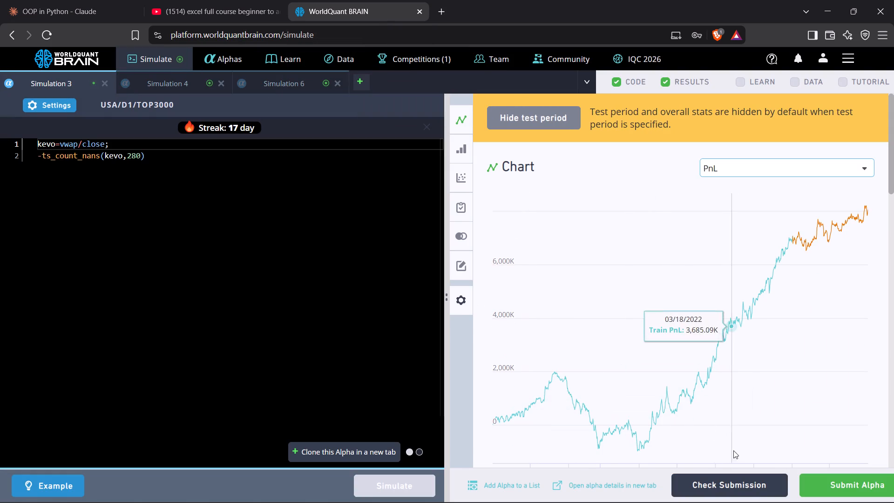
scroll(712, 353, "up", 3)
scroll(712, 353, "down", 5)
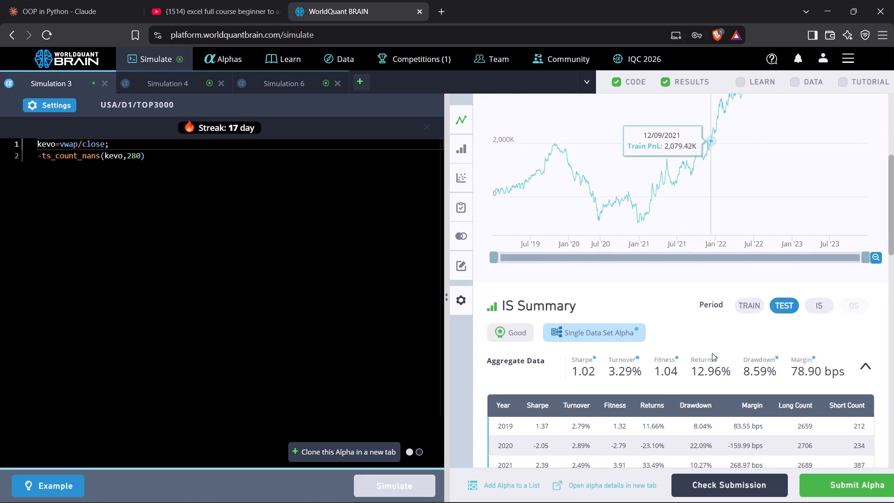
scroll(712, 353, "down", 3)
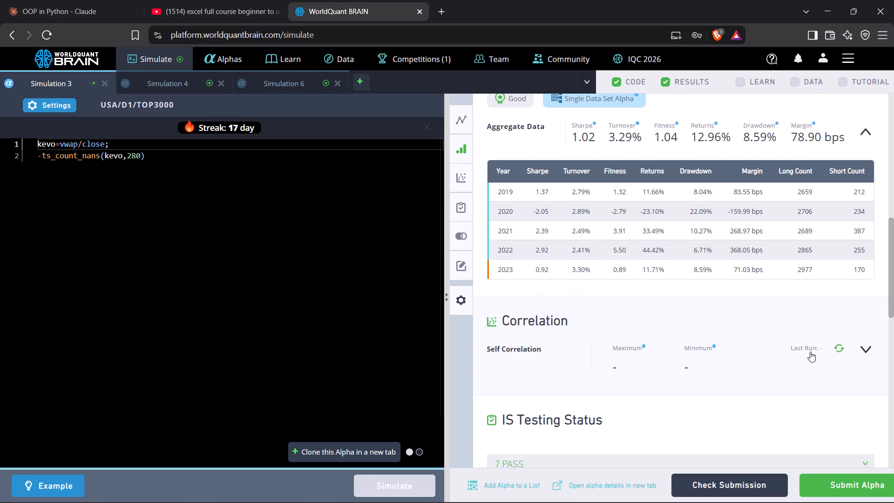
left_click(837, 347)
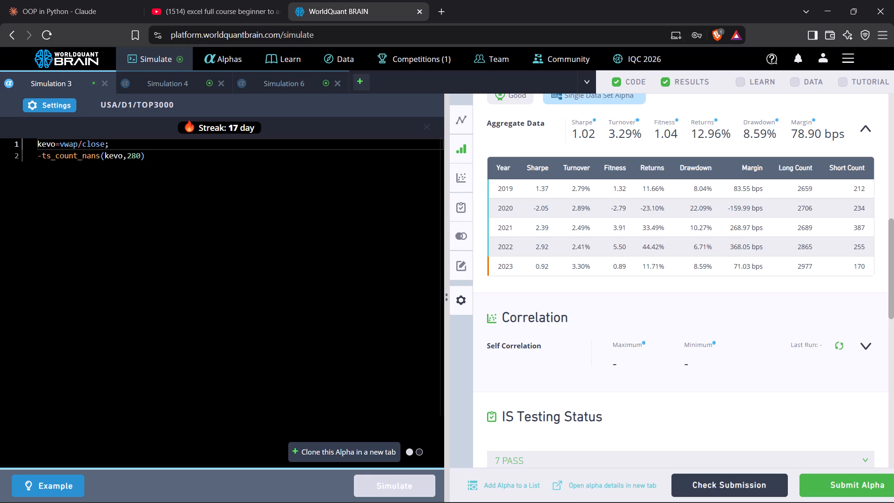
Replace the ts_count_nans operator with ts_mean in the second line of Simulation 3's expression.
left_click(99, 159)
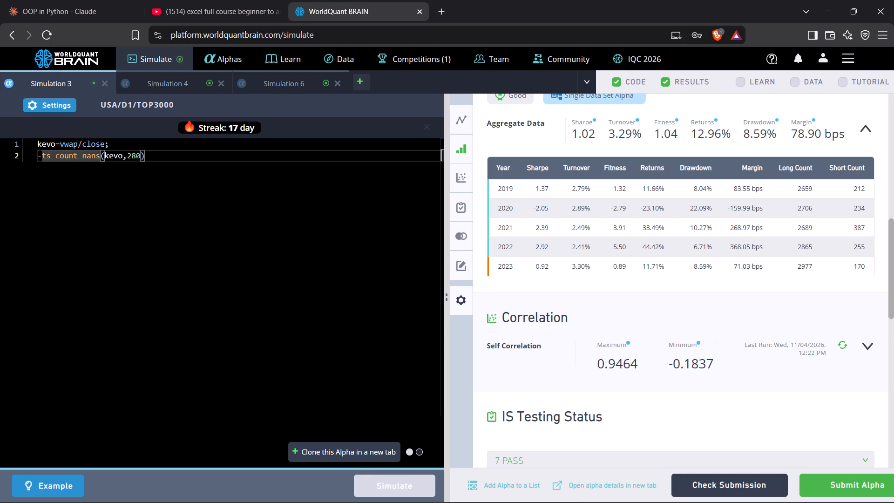
key("BackSpace")
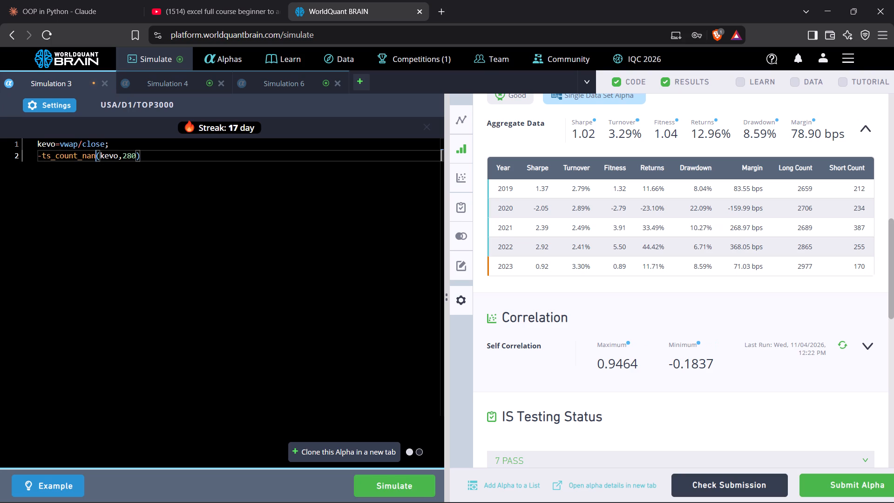
key("BackSpace")
key("BackSpace")
key("BackSpace")
key("BackSpace")
key("BackSpace")
key("BackSpace")
key("BackSpace")
key("BackSpace")
key("BackSpace")
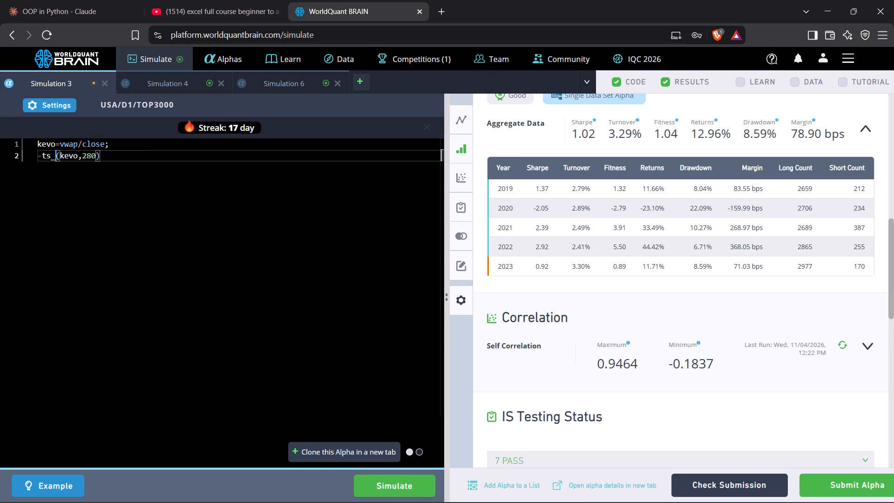
key("m")
key("e")
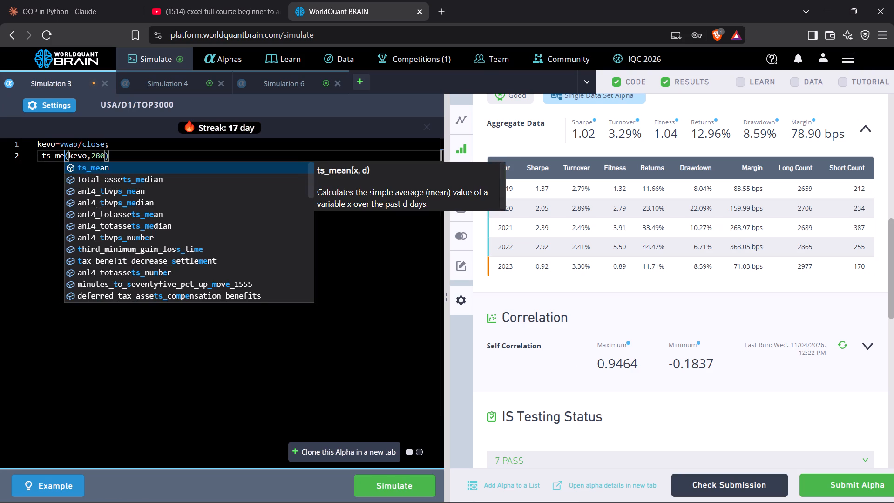
key("Tab")
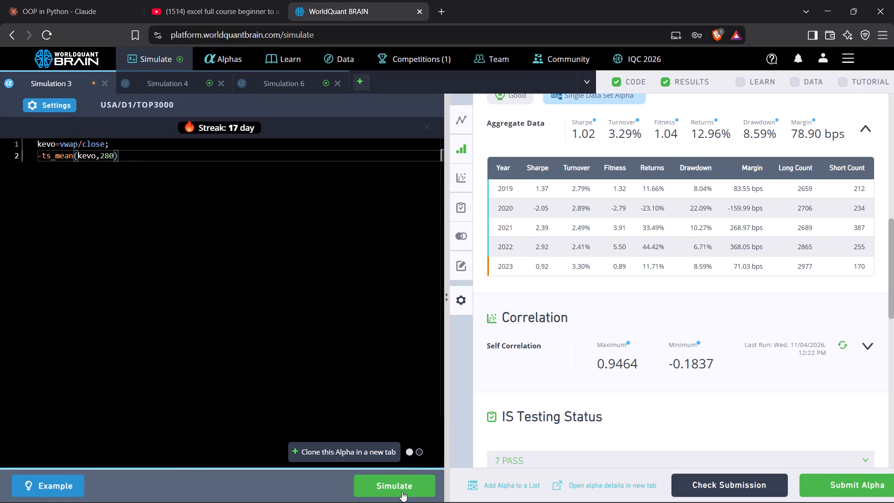
Undo the ts_mean replacement in the second line of Simulation 3's expression.
key("ctrl+z")
key("ctrl+z")
key("ctrl+z")
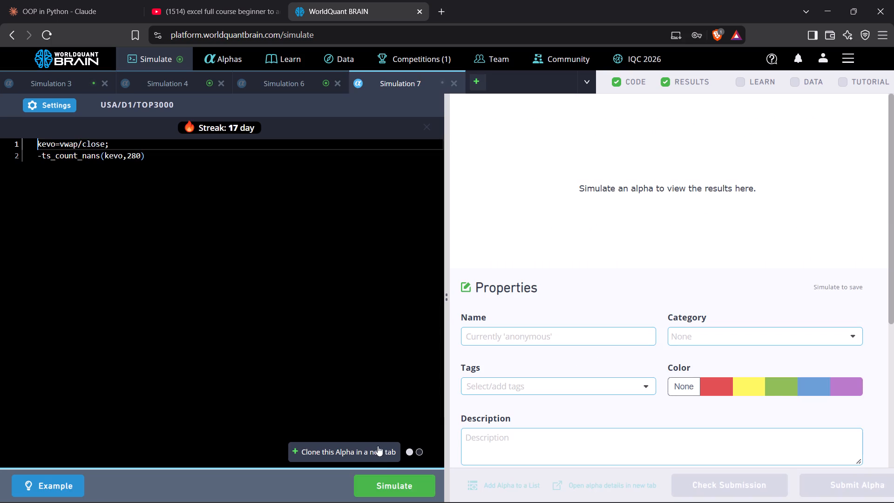
Return to Simulation 3 and run the submission check on its alpha.
left_click(40, 79)
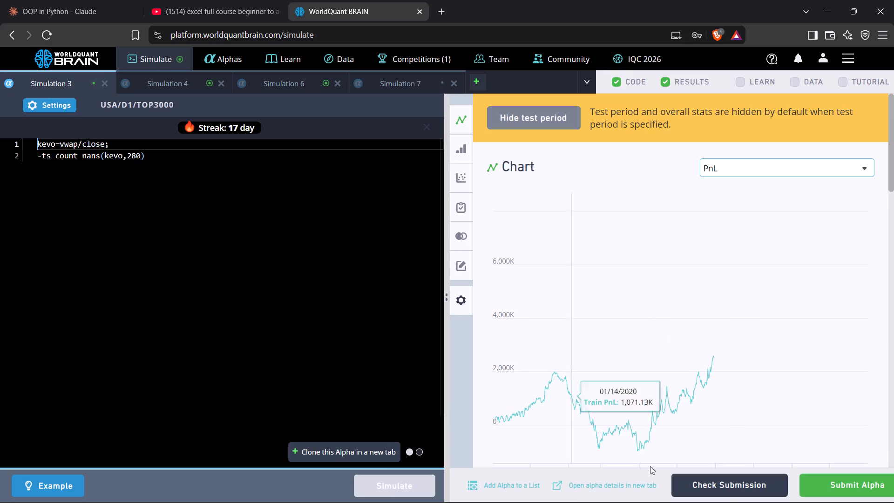
left_click(748, 485)
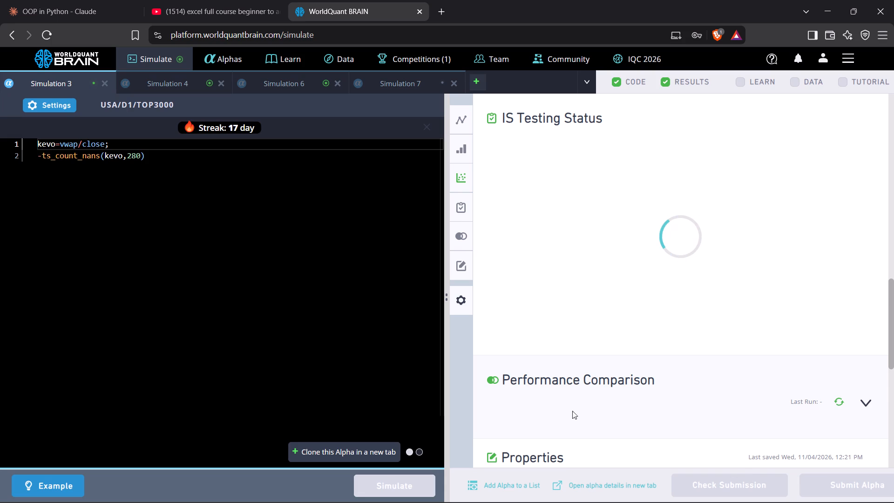
Replace the ts_count_nans operator with ts_mean in the second line of Simulation 3's expression and simulate the alpha.
left_click(99, 157)
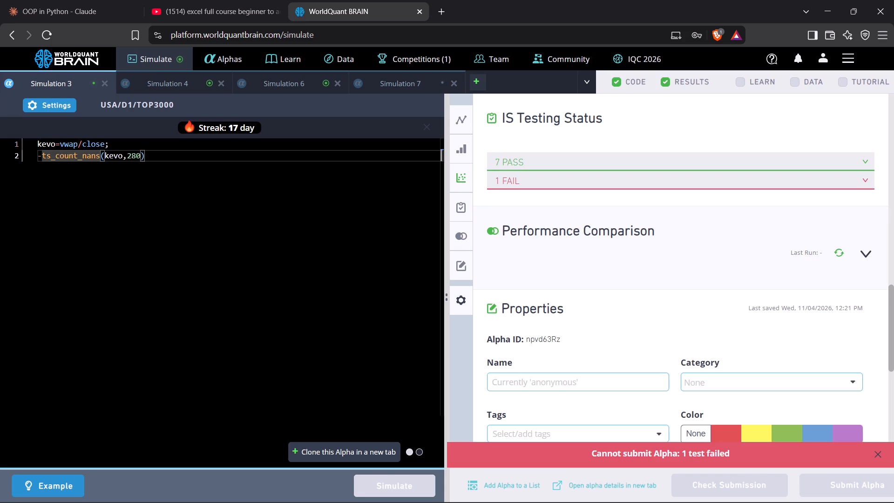
key("BackSpace")
key("BackSpace")
key("BackSpace")
key("BackSpace")
key("BackSpace")
key("BackSpace")
key("BackSpace")
key("BackSpace")
key("BackSpace")
key("BackSpace")
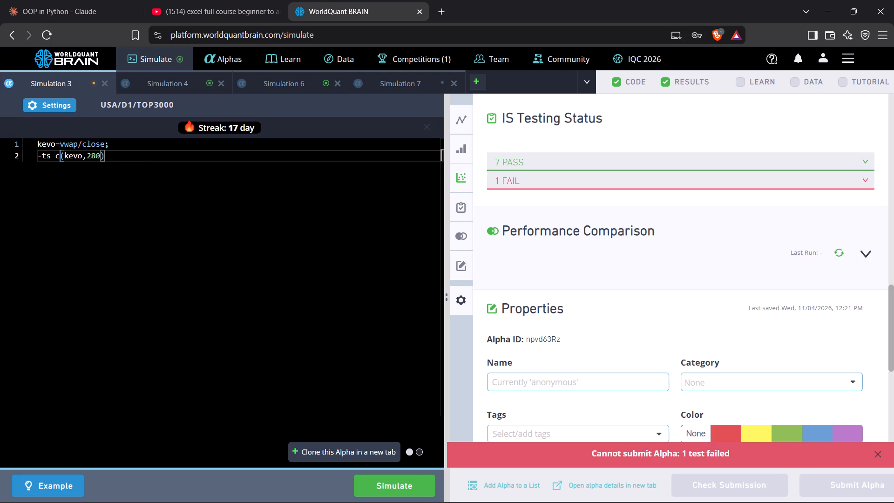
type("mean")
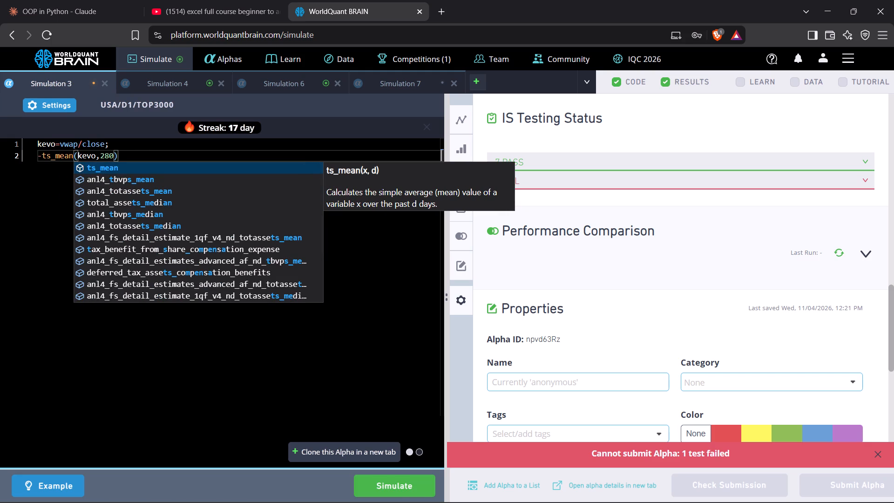
left_click(405, 481)
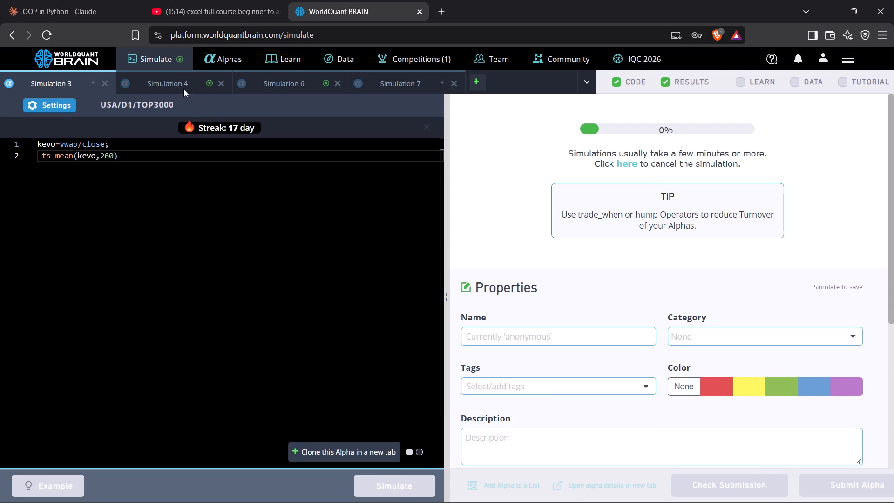
Switch to Simulation 4, reveal its test period, and review the IS Summary and the failed IS tests.
left_click(176, 81)
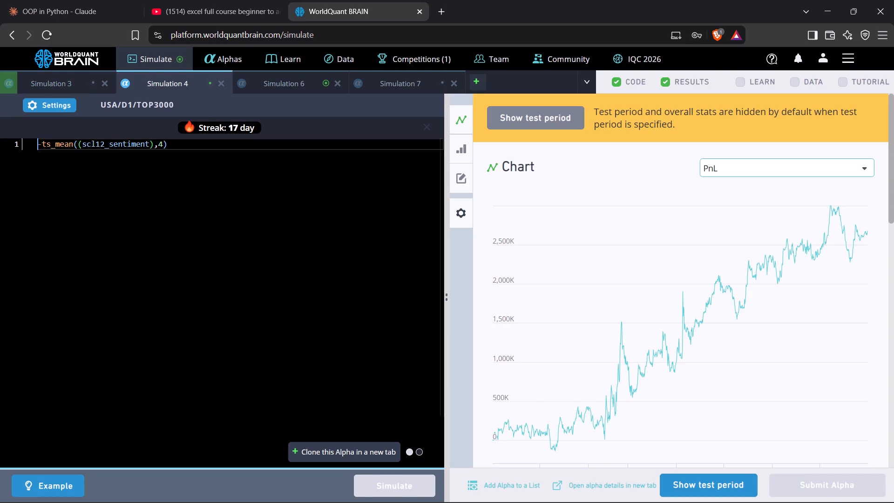
left_click(713, 478)
scroll(712, 368, "down", 5)
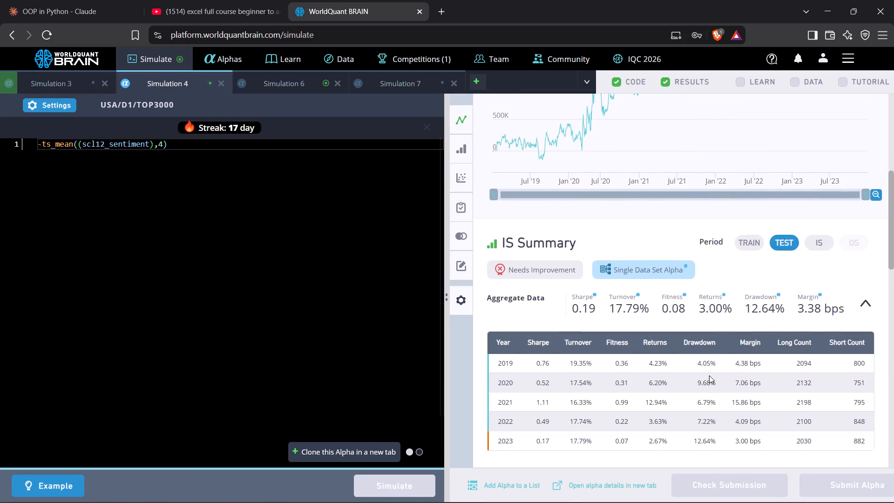
scroll(709, 375, "down", 4)
left_click(607, 423)
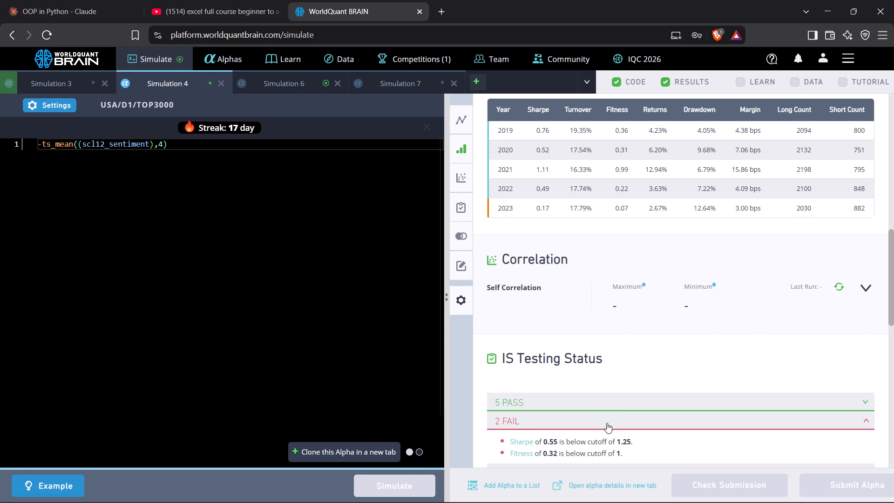
scroll(610, 436, "down", 3)
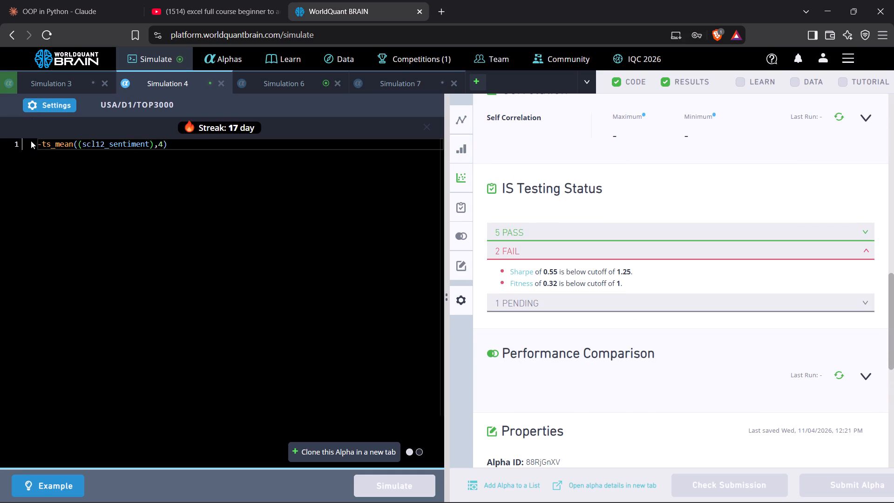
Set the decay to 0 and the neutralization to Subindustry in Simulation 4's settings, apply them, and simulate the alpha.
left_click(37, 106)
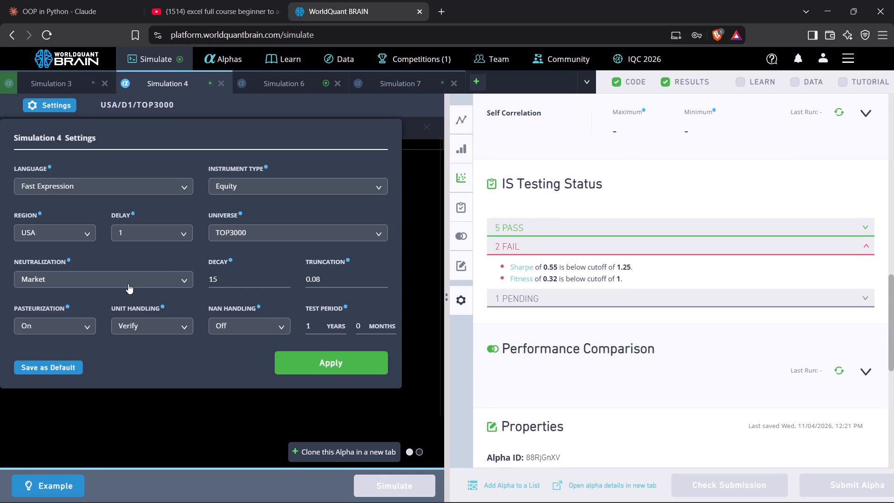
left_click(285, 282)
left_click(140, 280)
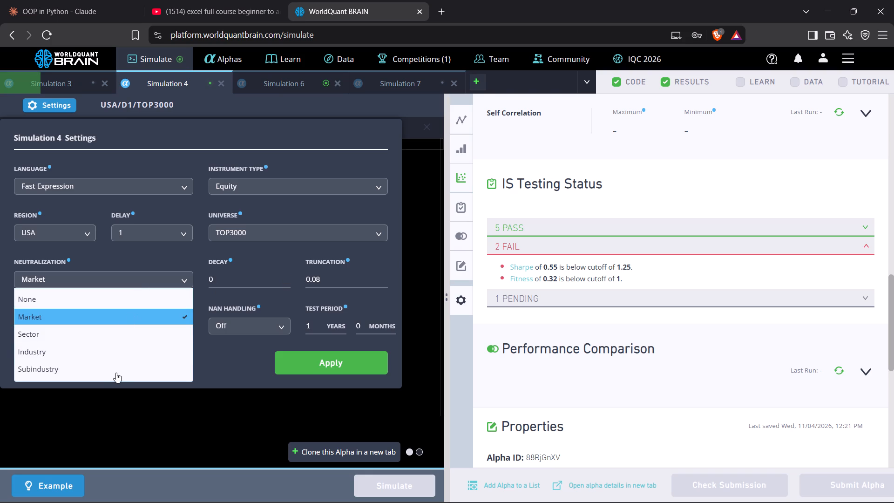
left_click(114, 371)
left_click(309, 369)
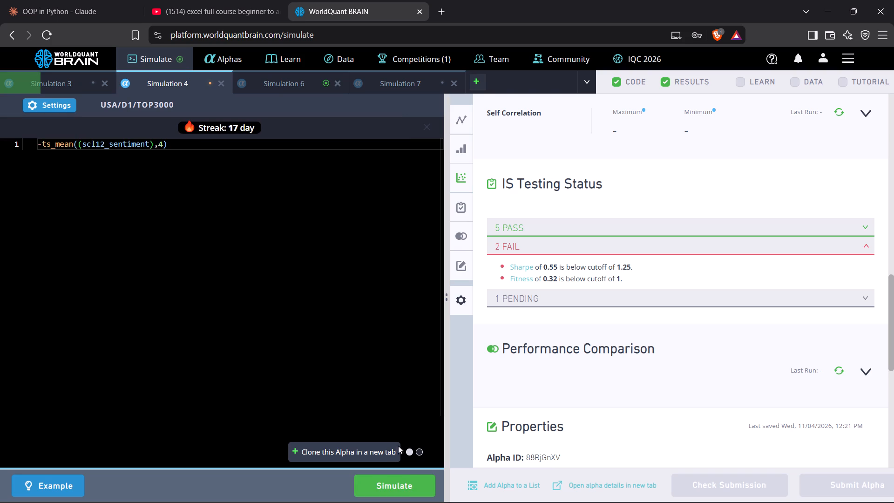
left_click(408, 484)
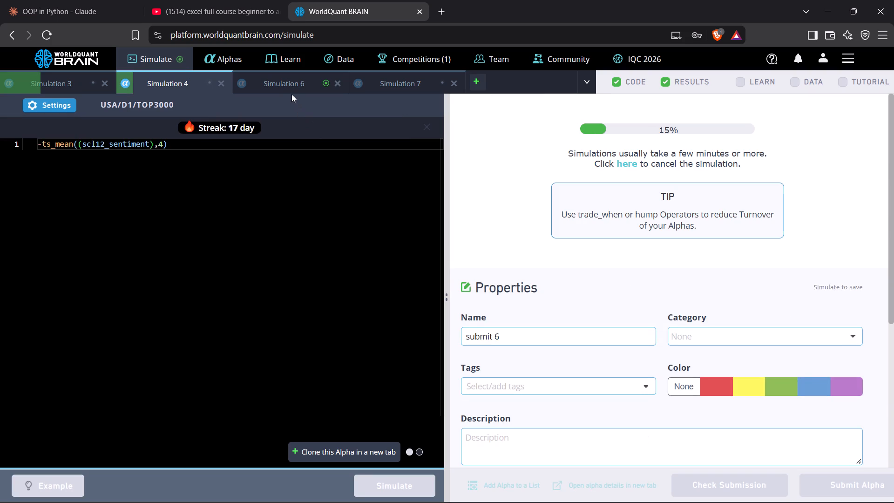
Switch to Simulation 6, reveal its test period, and review the IS Summary and the failed IS tests.
left_click(290, 84)
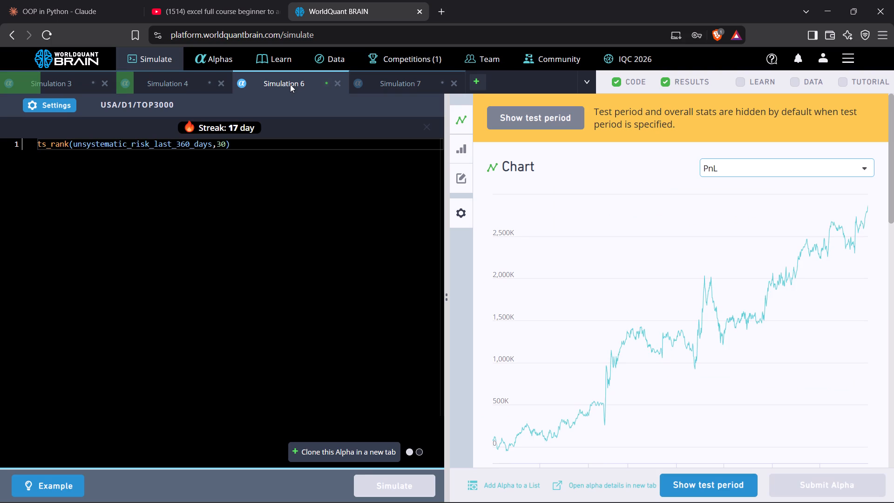
left_click(717, 482)
scroll(712, 353, "down", 8)
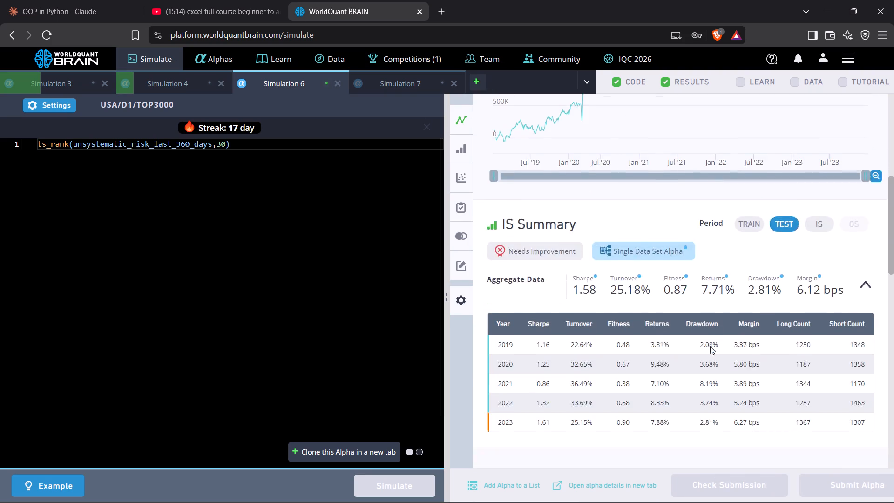
scroll(710, 346, "down", 2)
left_click(574, 363)
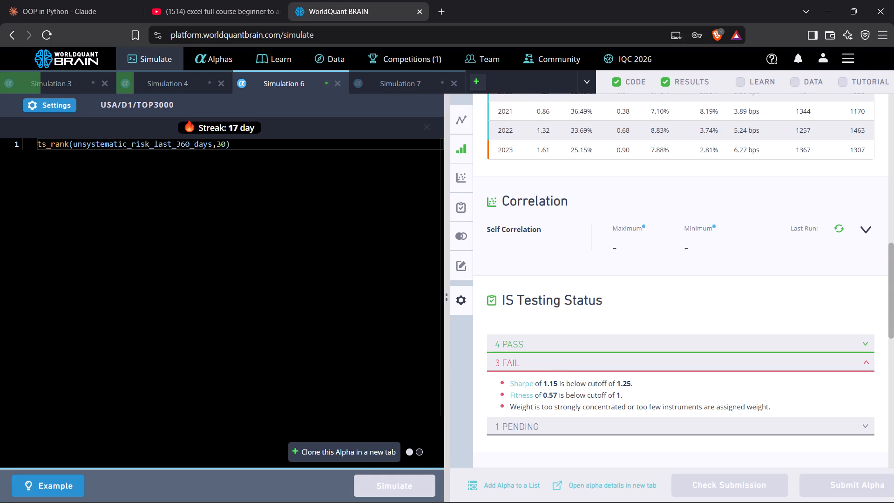
Replace the unsystematic_risk_last_360_days field with anl4_adjusted_netincome_ft in Simulation 6's ts_rank expression and simulate the alpha.
left_click_drag(212, 147, 95, 142)
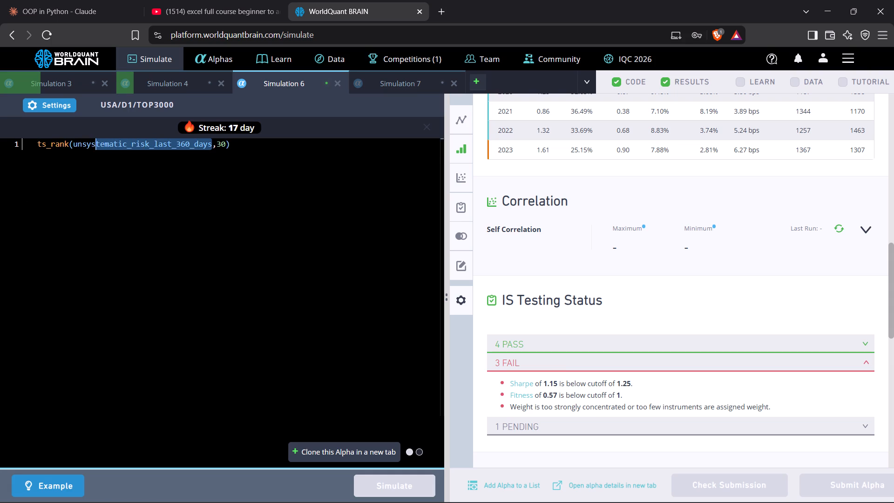
left_click_drag(95, 142, 76, 141)
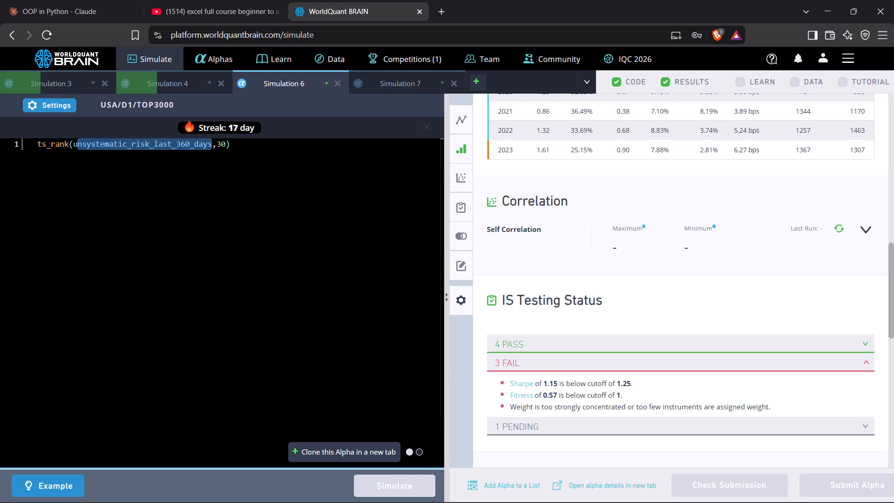
left_click_drag(76, 141, 72, 147)
key("BackSpace")
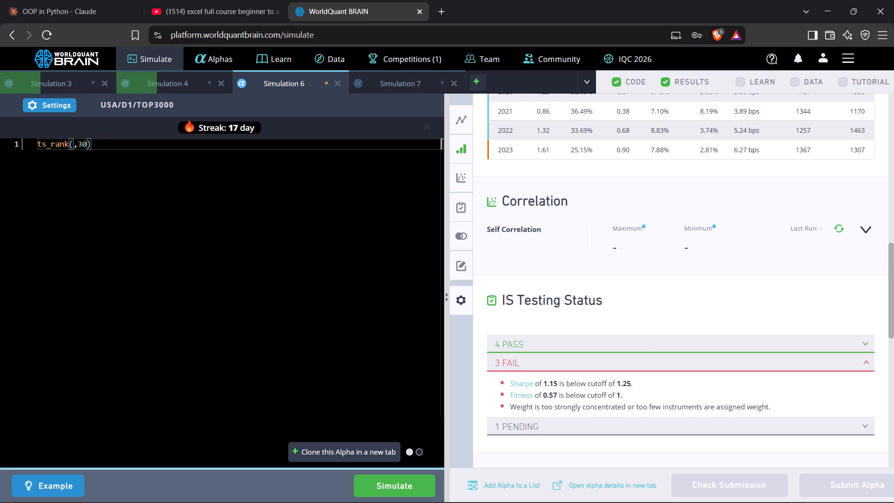
type("an")
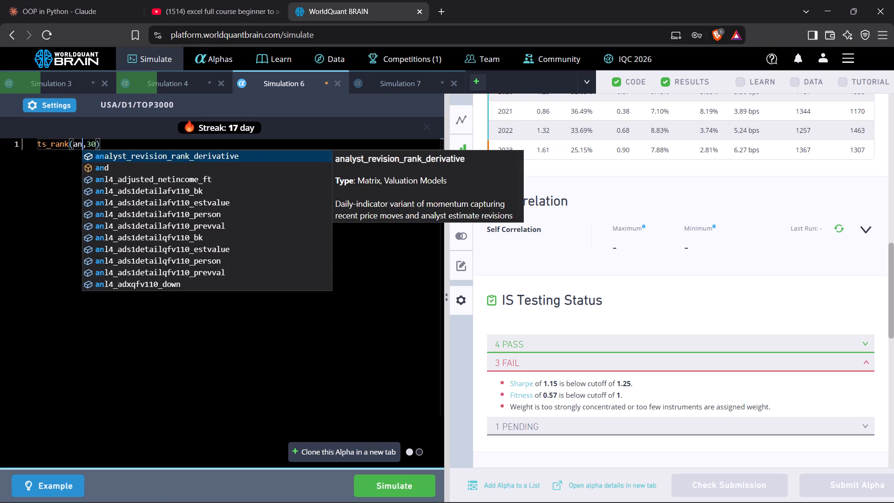
left_click(146, 182)
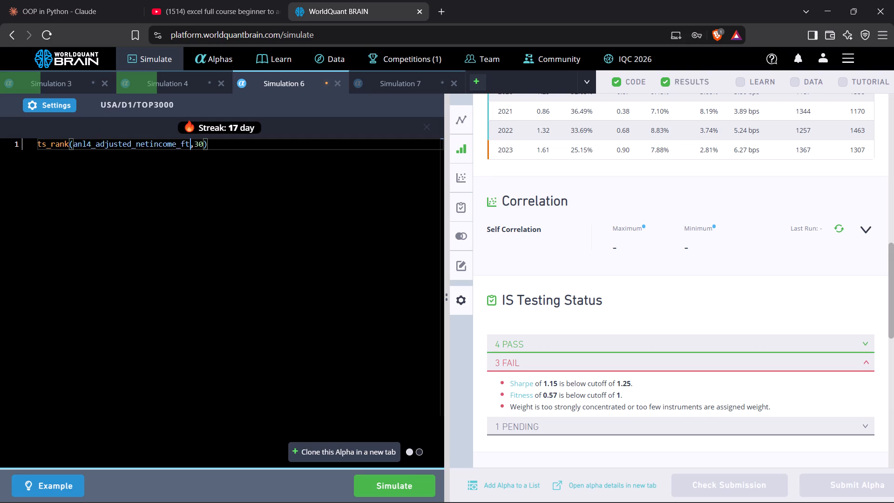
left_click(399, 489)
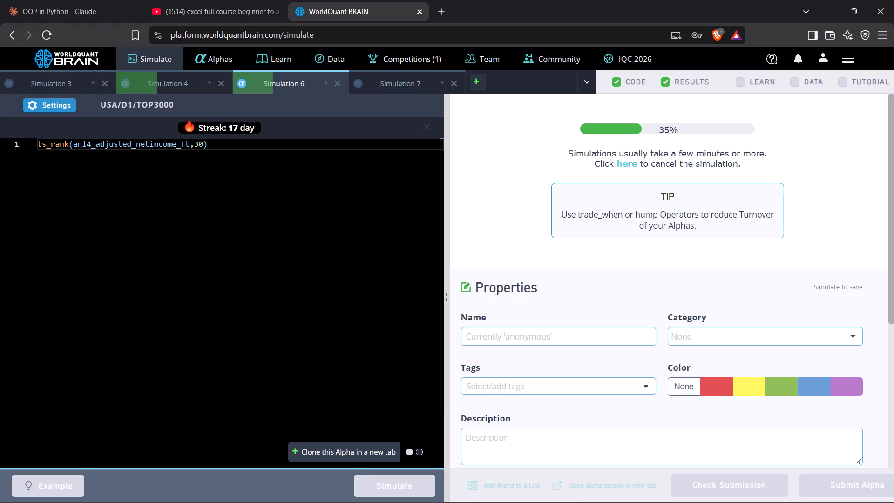
Switch to Simulation 3, reveal its test period, and review the IS Summary and the failed IS tests.
left_click(49, 85)
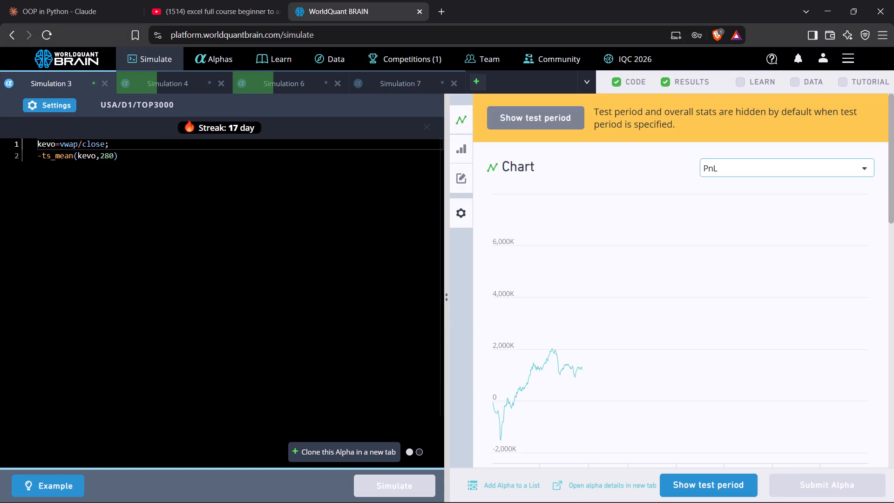
left_click(705, 485)
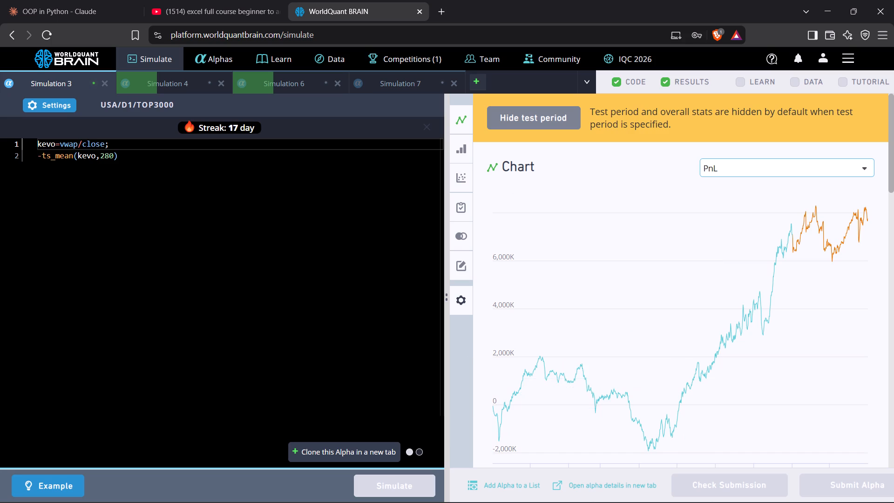
scroll(708, 291, "down", 5)
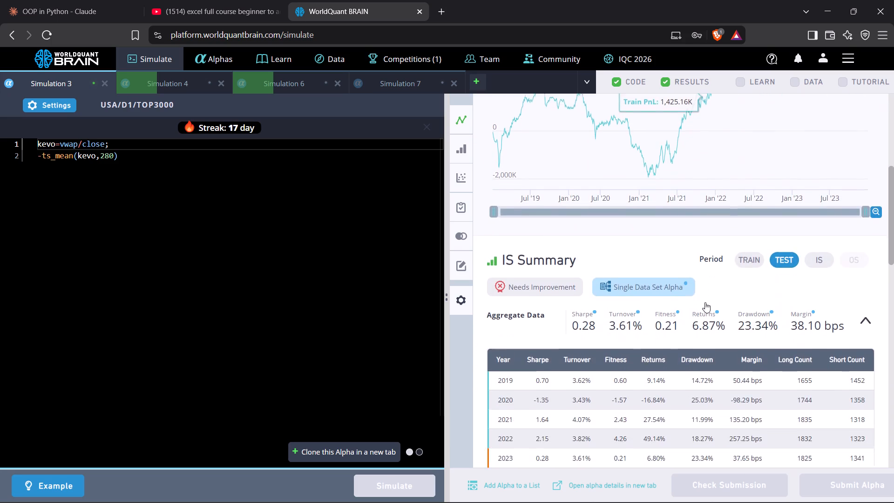
scroll(704, 302, "down", 5)
left_click(534, 361)
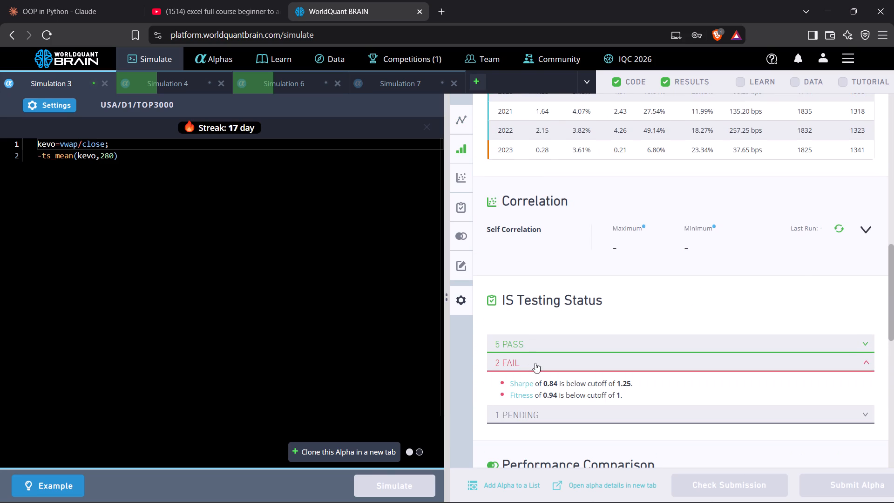
Set the neutralization to Subindustry in Simulation 3's settings, apply it, and simulate the alpha.
left_click(61, 108)
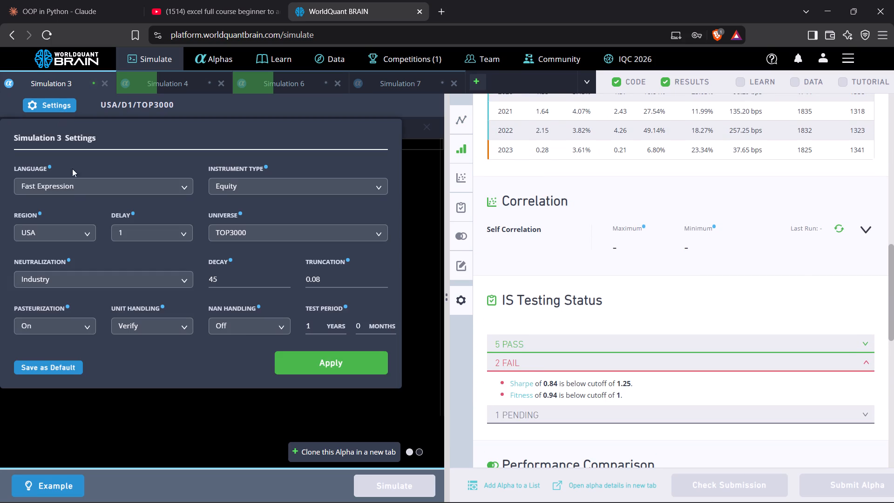
left_click(70, 280)
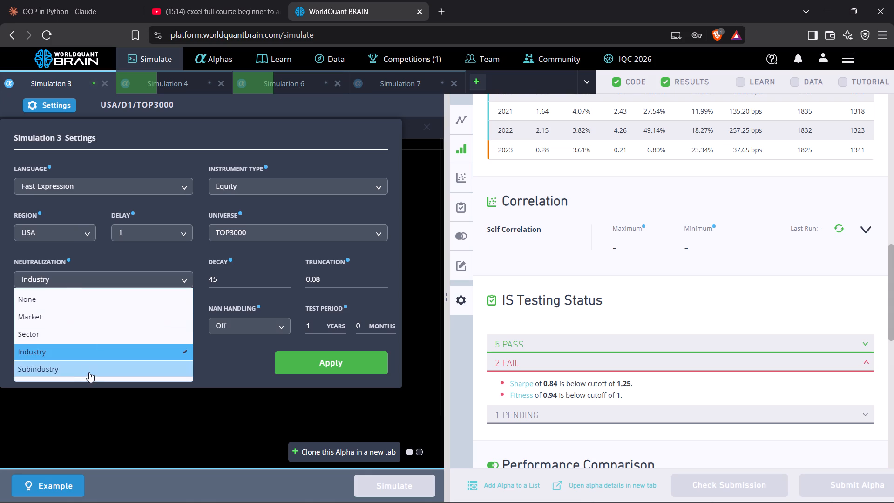
left_click(89, 373)
left_click(339, 363)
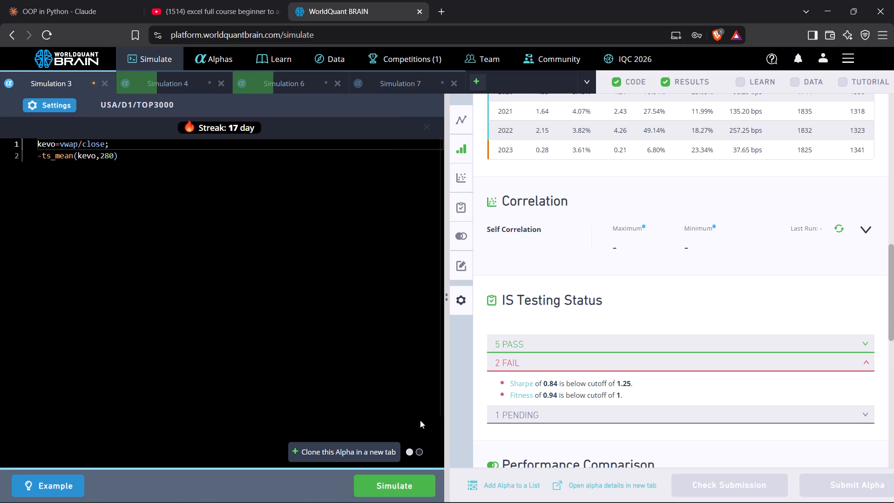
left_click(404, 481)
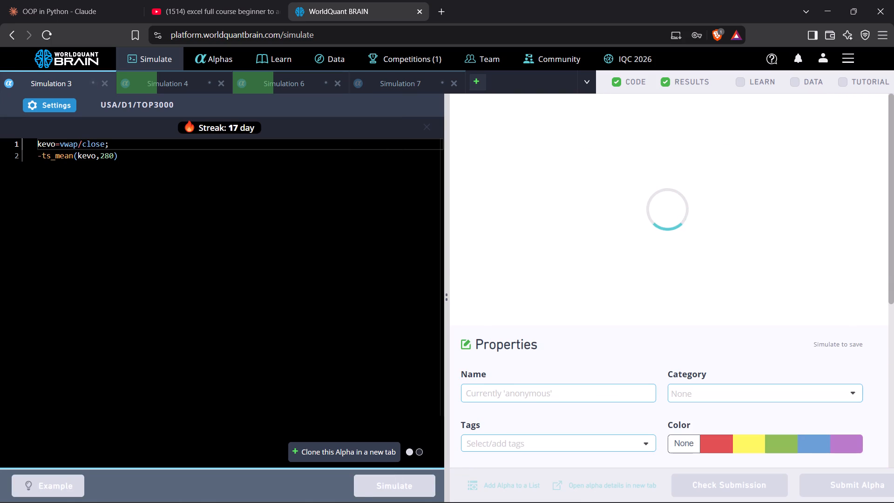
Switch to Simulation 4, reveal its test period, and review the IS Summary and the failed IS tests.
left_click(167, 88)
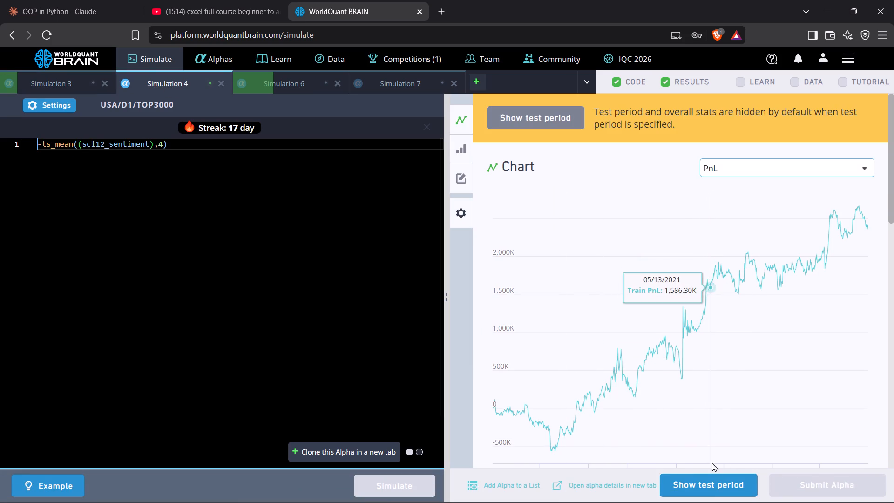
left_click(712, 490)
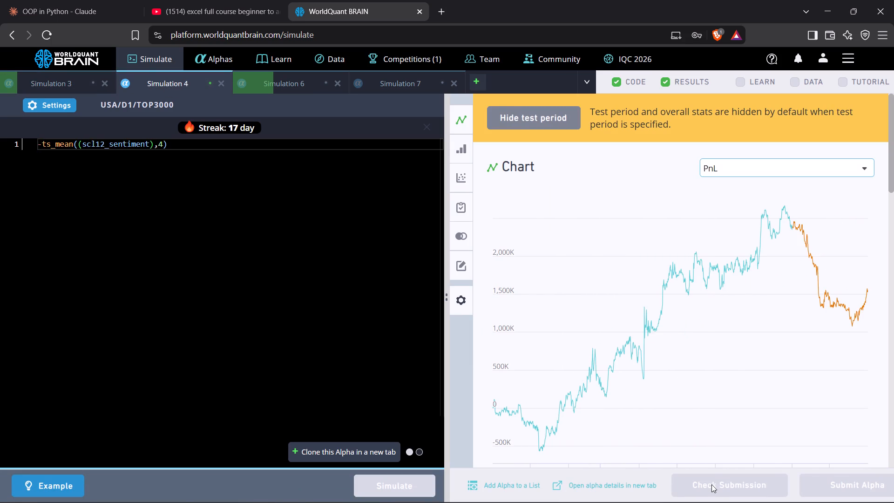
scroll(673, 321, "down", 7)
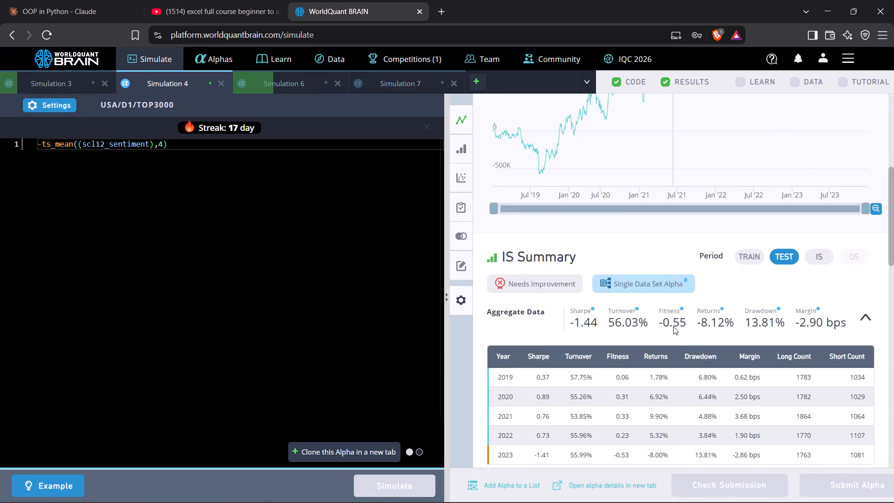
scroll(673, 326, "down", 2)
left_click(585, 421)
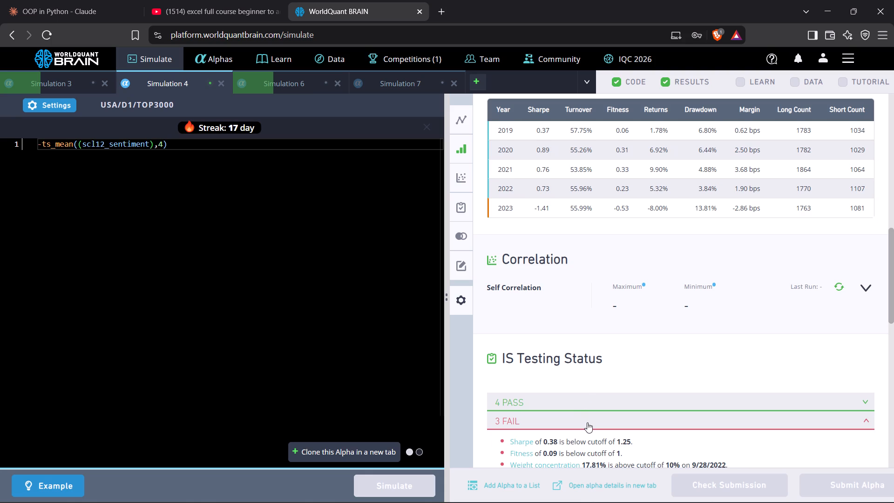
scroll(602, 412, "down", 3)
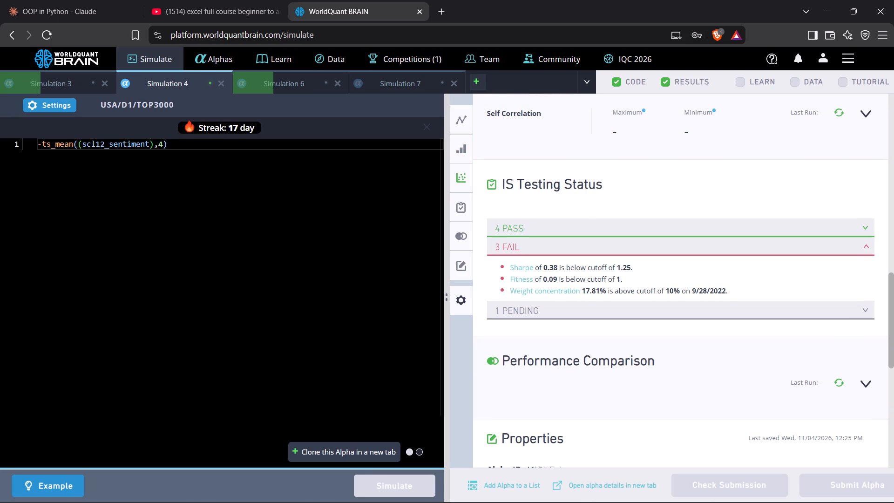
Set the ts_mean lookback window to 120 in Simulation 4's scl12_sentiment expression and simulate the alpha.
left_click(161, 147)
key("BackSpace")
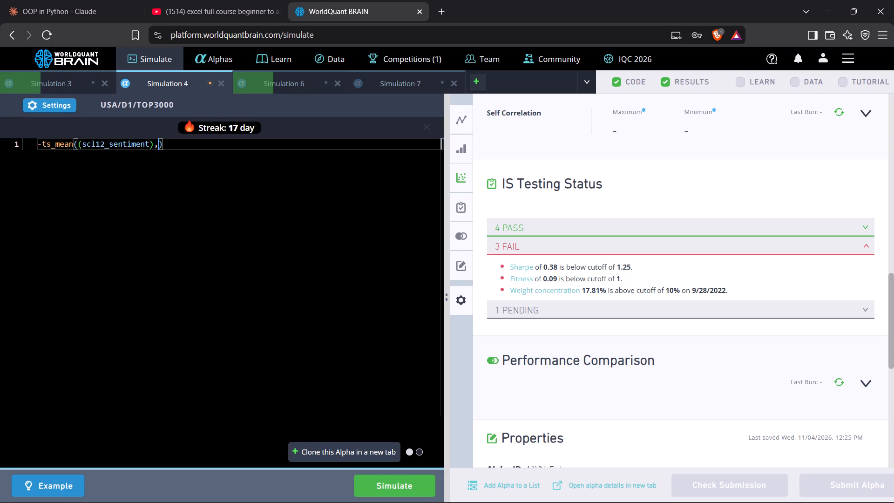
type("120")
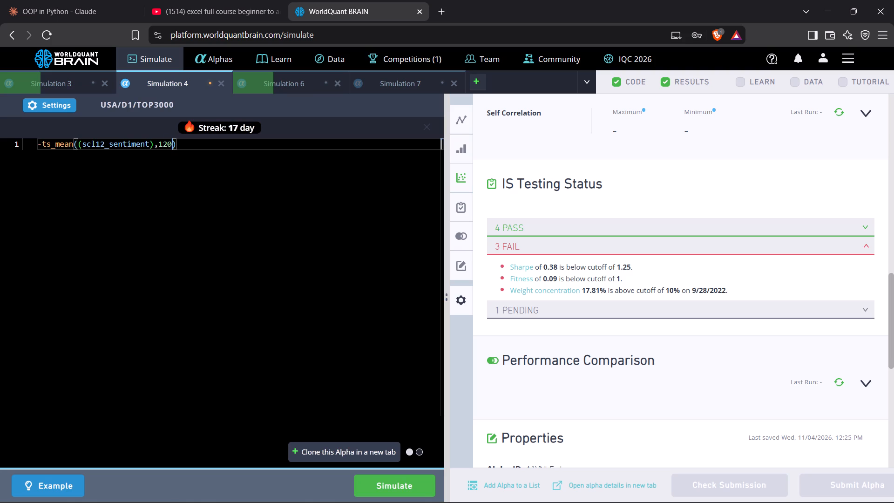
left_click(412, 483)
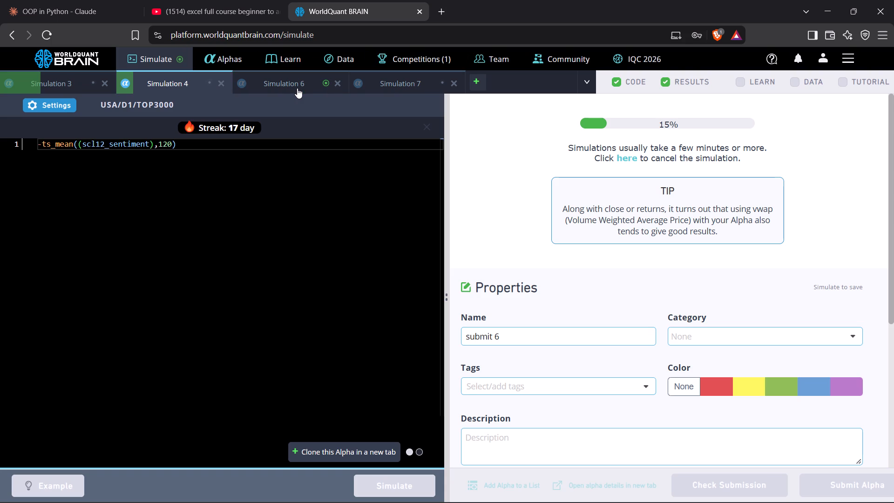
Switch to Simulation 6, reveal its test period, and review the yearly IS Summary and IS Testing Status.
left_click(298, 77)
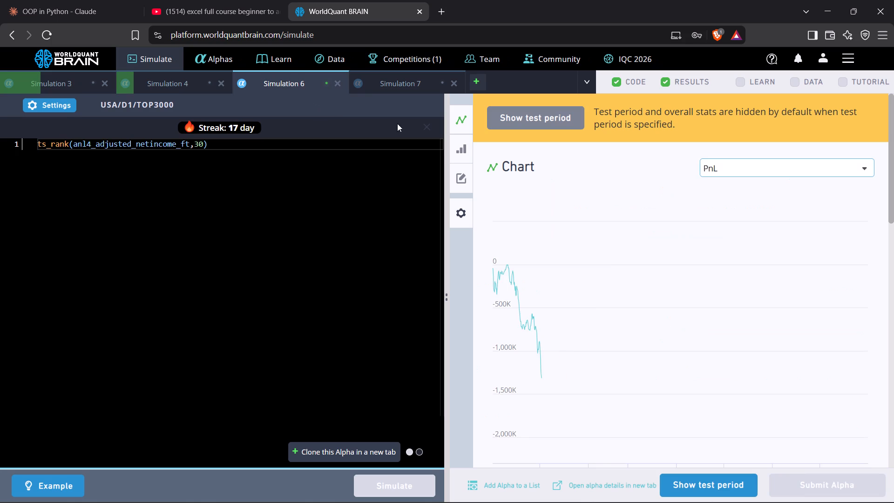
left_click(723, 485)
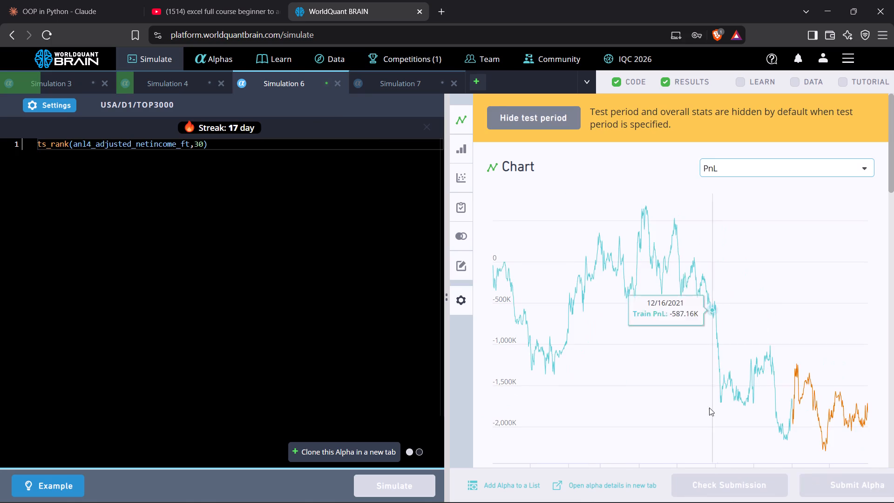
scroll(690, 308, "down", 9)
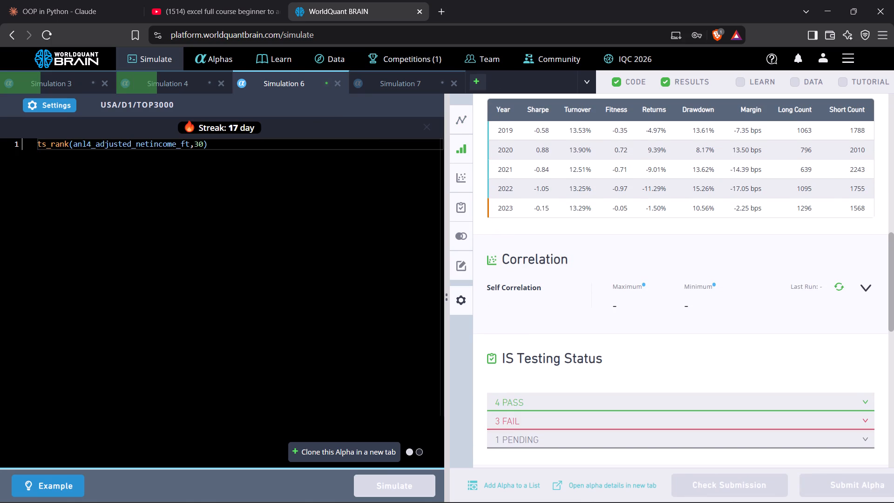
left_click(203, 145)
key("BackSpace")
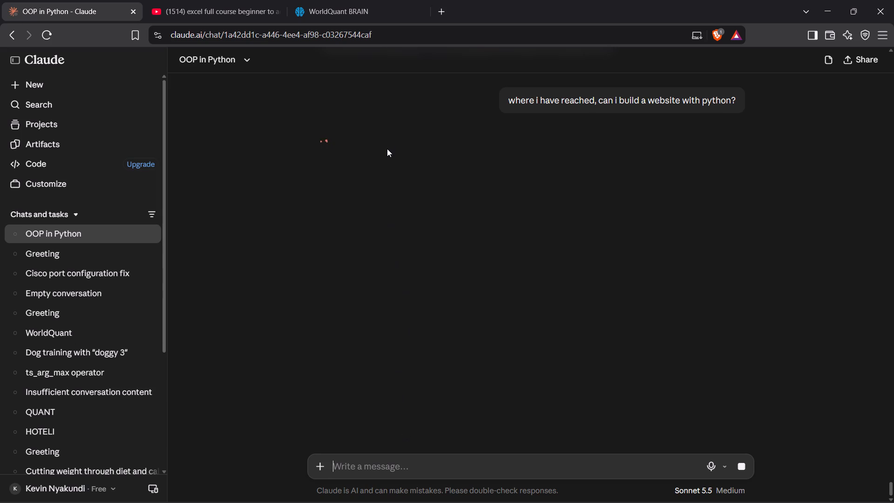
Return to WorldQuant BRAIN, reveal Simulation 3's test period, and review its IS Summary and failed IS tests.
left_click(351, 14)
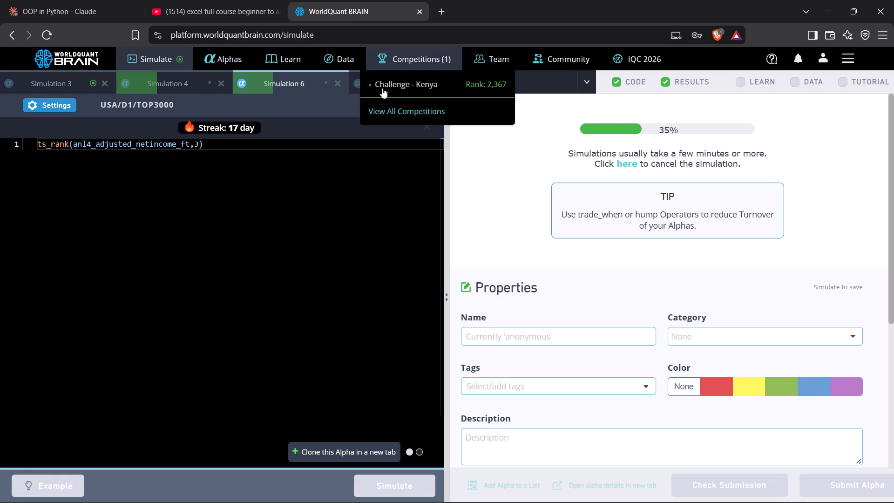
left_click(55, 85)
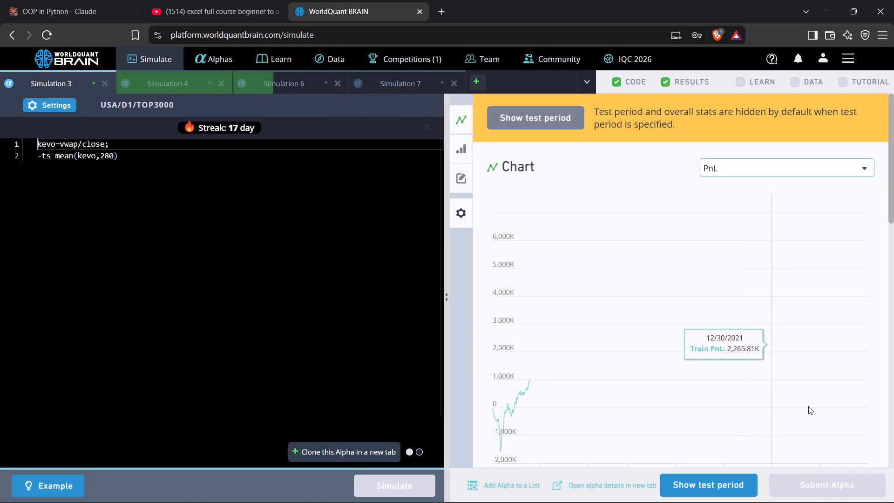
left_click(727, 483)
scroll(710, 385, "down", 5)
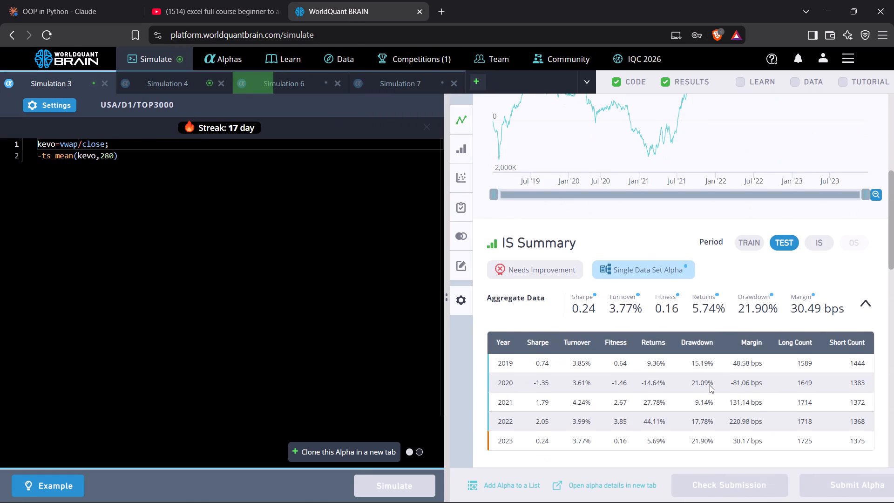
scroll(710, 385, "down", 5)
left_click(616, 367)
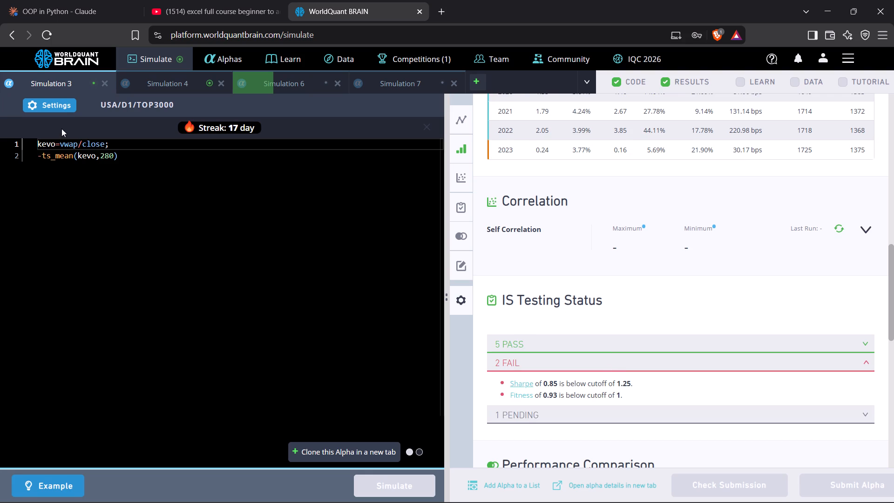
Set the decay to 0 in Simulation 3's settings, apply it, and simulate the alpha.
left_click(51, 107)
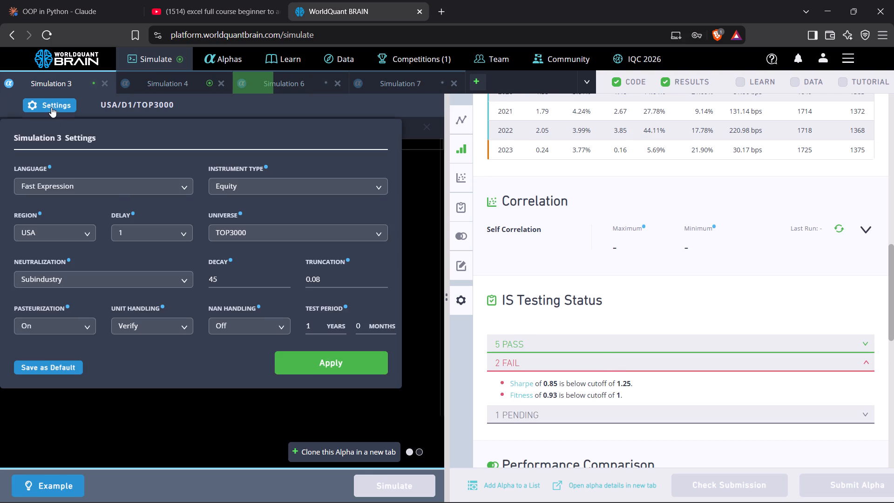
left_click(281, 282)
left_click(329, 364)
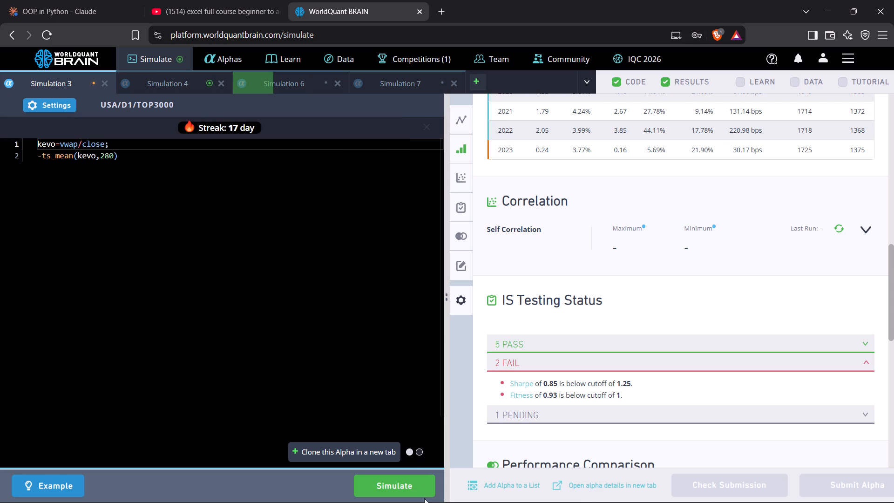
left_click(412, 489)
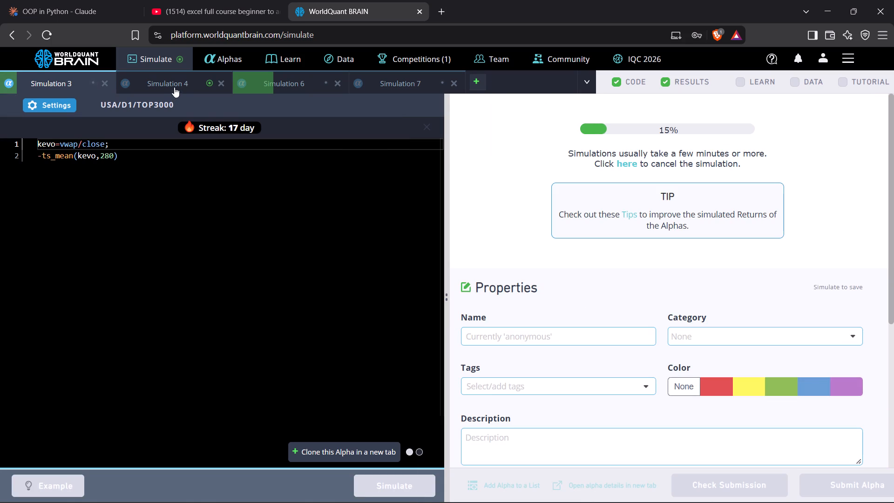
Reveal Simulation 4's test period and review its IS Summary and IS Testing Status.
left_click(176, 85)
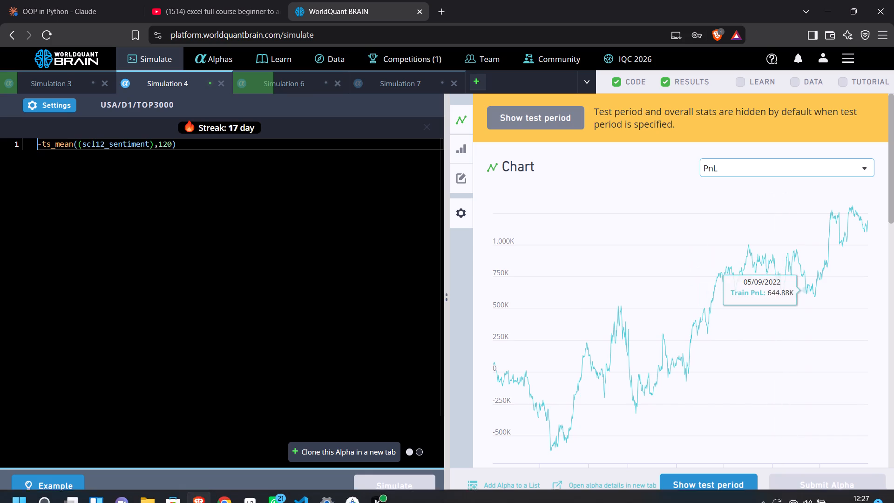
left_click(721, 483)
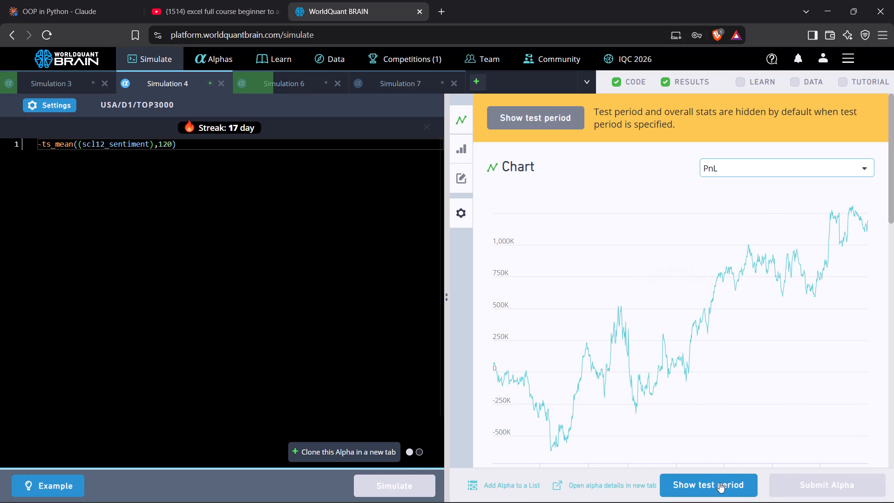
scroll(694, 330, "down", 5)
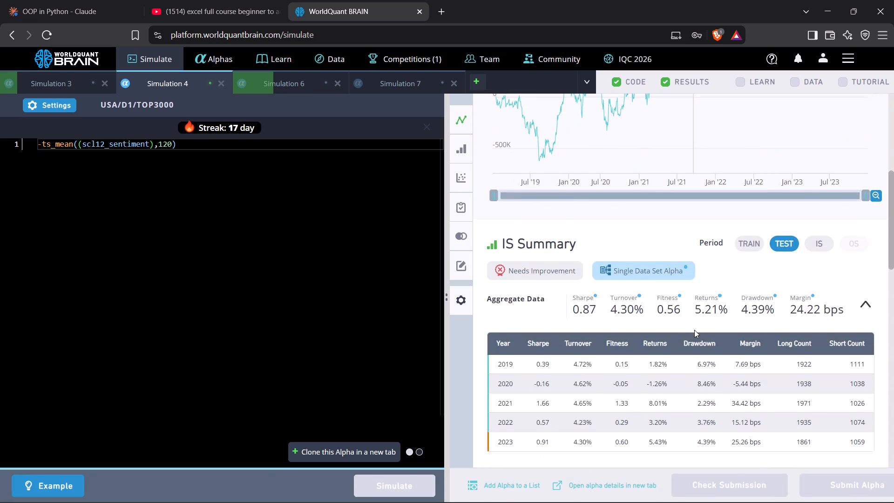
scroll(694, 330, "down", 6)
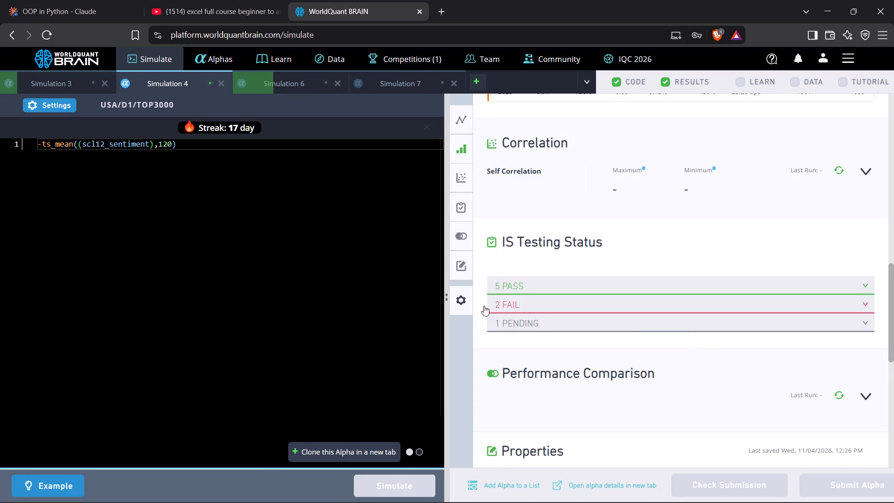
Set the ts_mean lookback window to 60 in Simulation 4's scl12_sentiment expression and simulate the alpha.
left_click(167, 148)
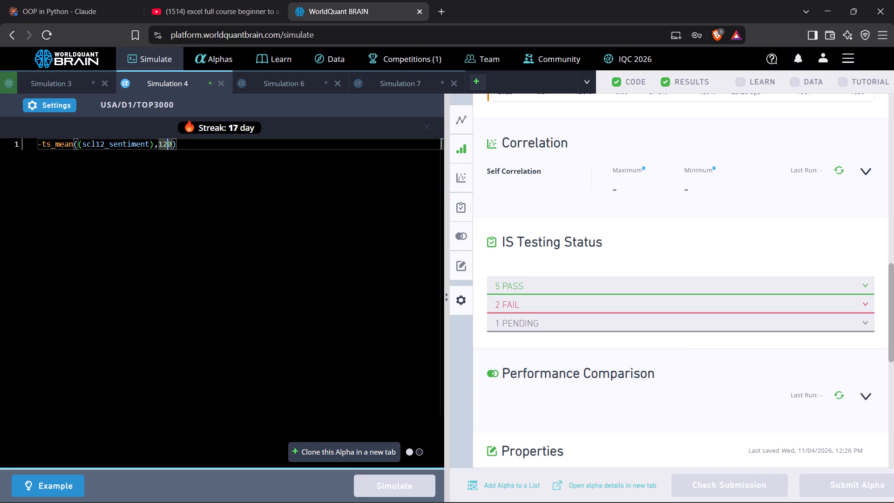
key("BackSpace")
key("BackSpace")
key("6")
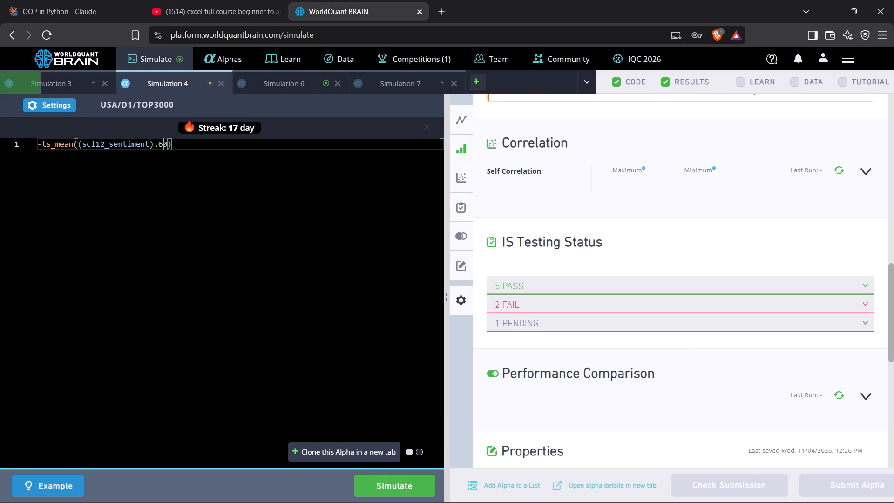
left_click(376, 483)
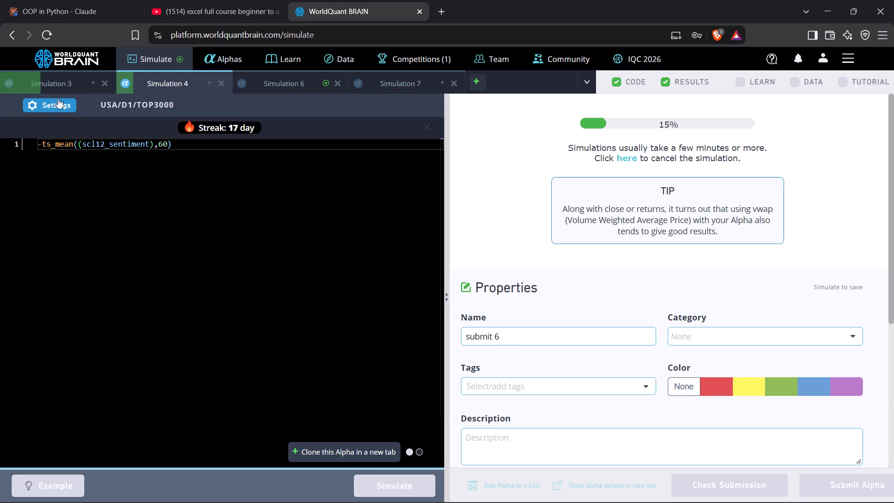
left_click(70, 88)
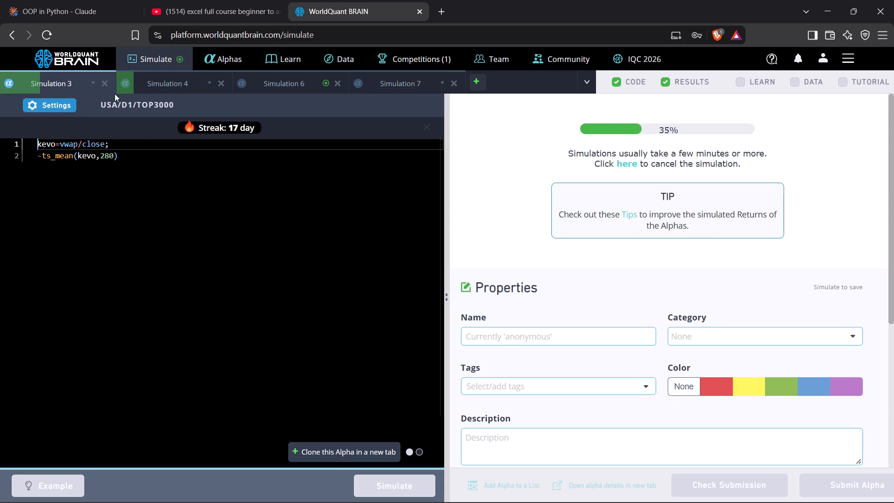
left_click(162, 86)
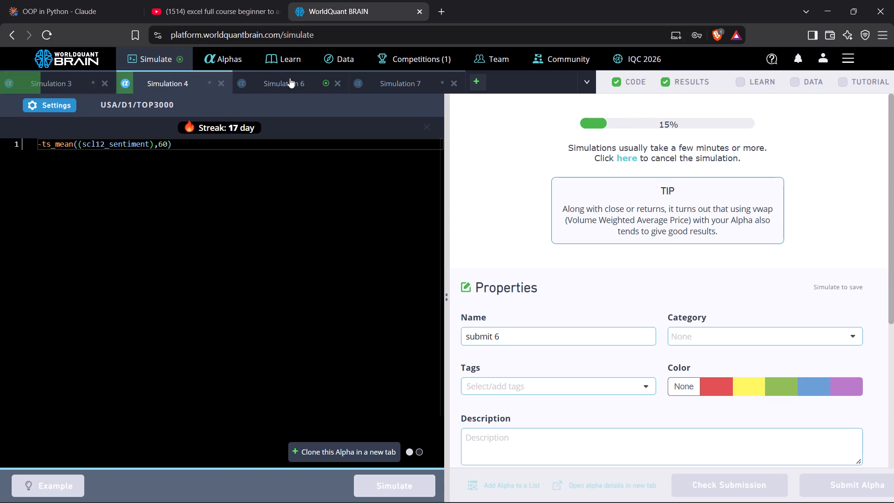
Reveal Simulation 6's test period and review its PnL chart, yearly IS Summary and test results.
left_click(291, 84)
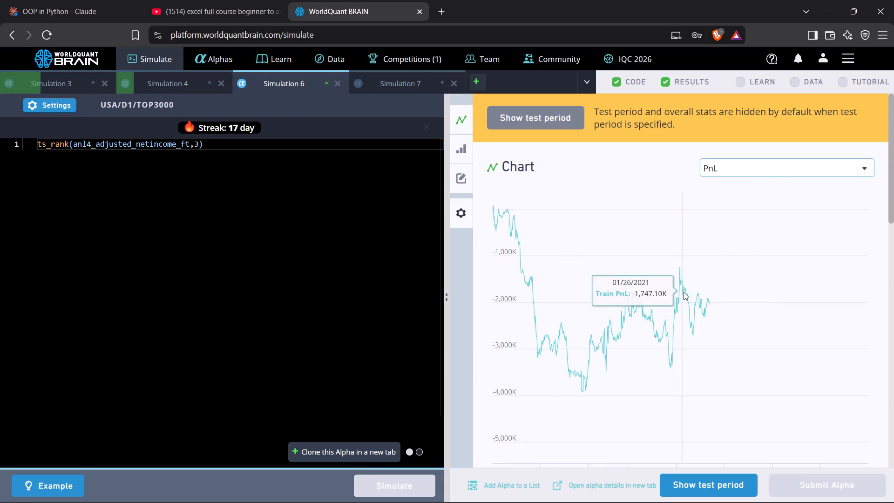
left_click(723, 481)
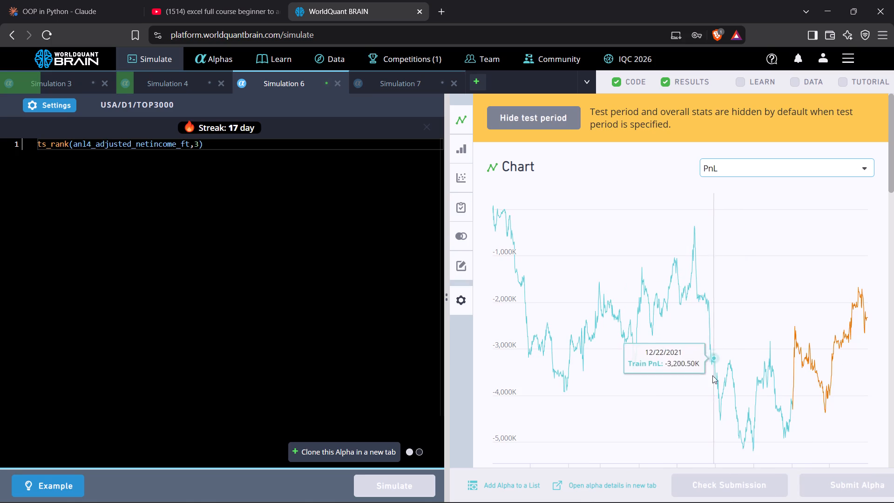
scroll(701, 328, "down", 6)
scroll(701, 328, "up", 1)
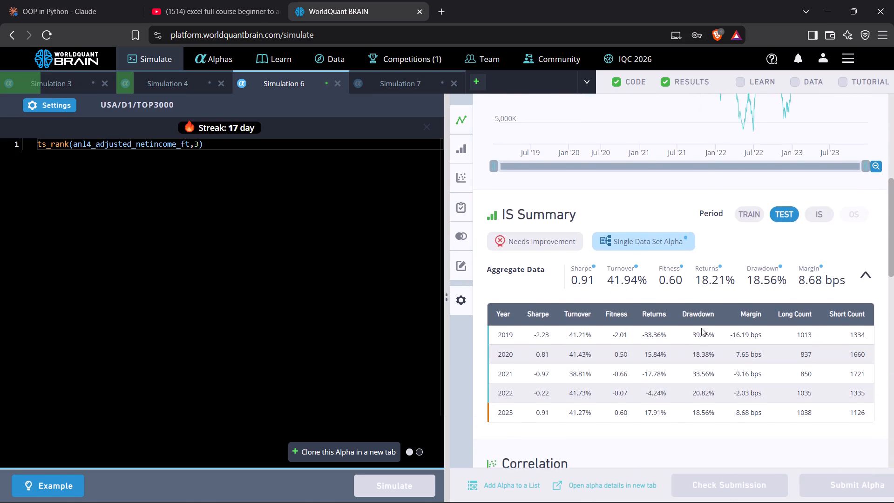
scroll(701, 328, "down", 6)
scroll(700, 329, "up", 5)
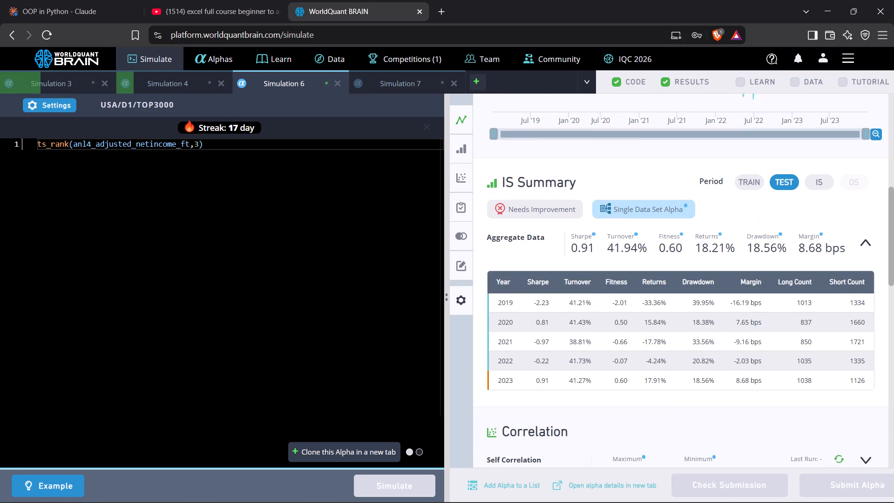
scroll(890, 327, "up", 5)
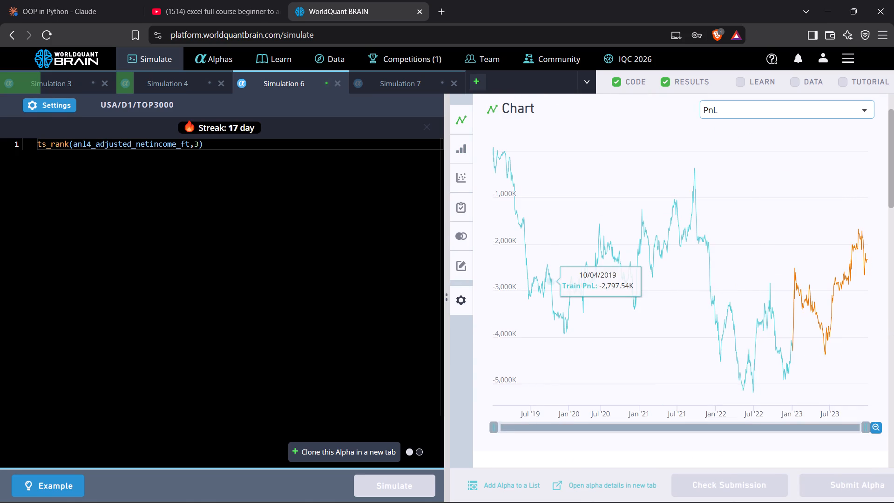
left_click(47, 107)
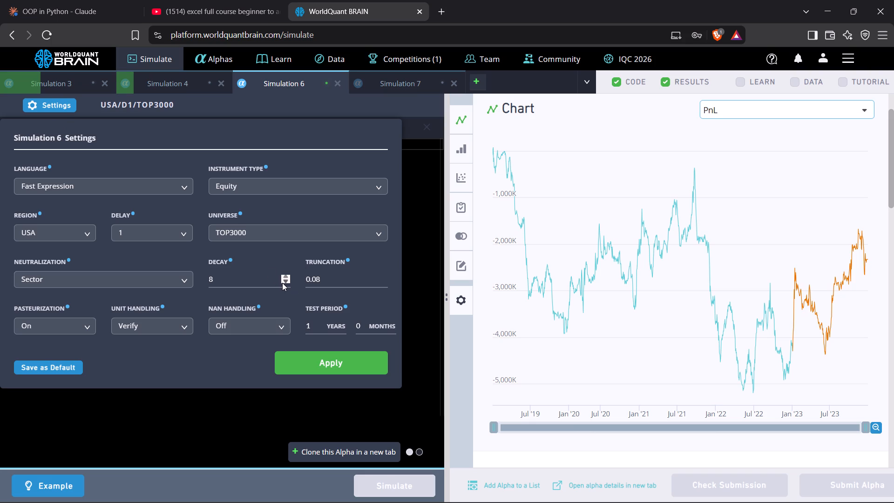
left_click(282, 283)
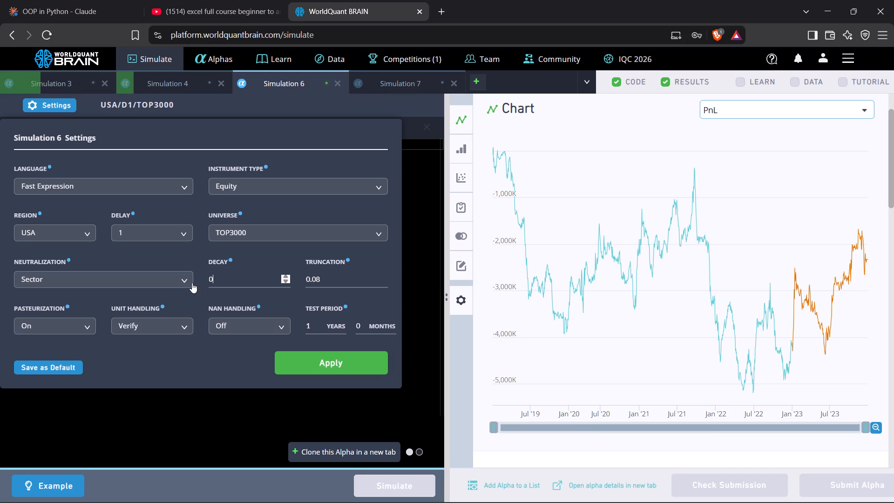
left_click(183, 283)
left_click(102, 363)
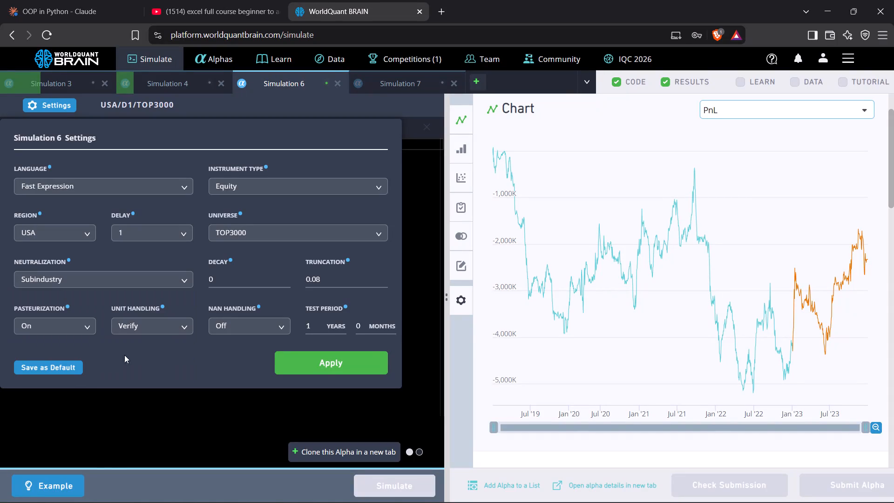
left_click(323, 364)
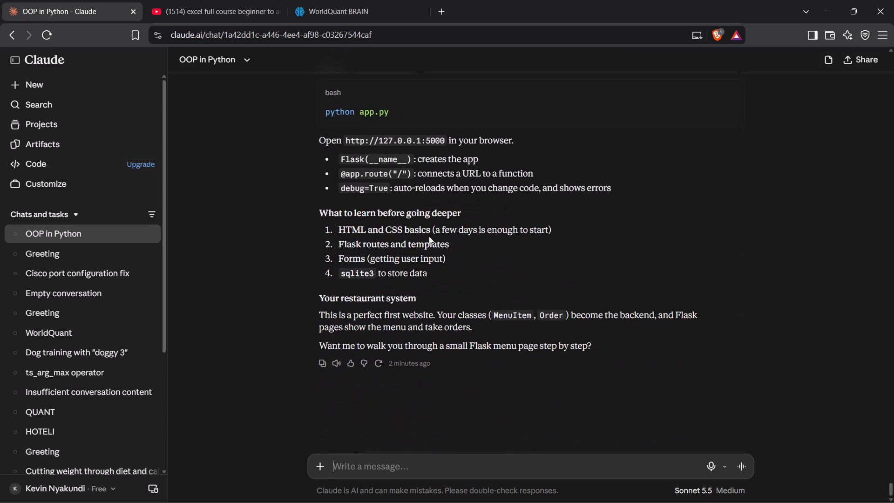
Return to WorldQuant BRAIN, reveal Simulation 6's test period, and examine its failed IS tests.
left_click(329, 14)
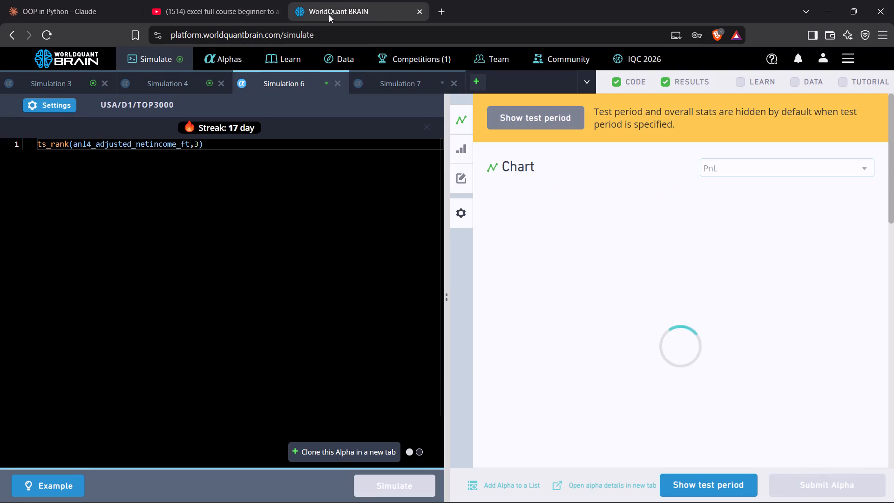
left_click(725, 483)
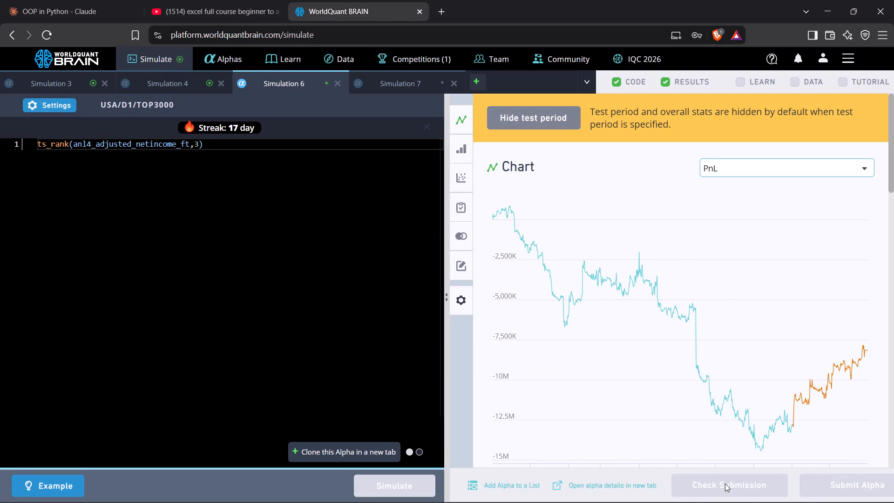
scroll(698, 325, "down", 10)
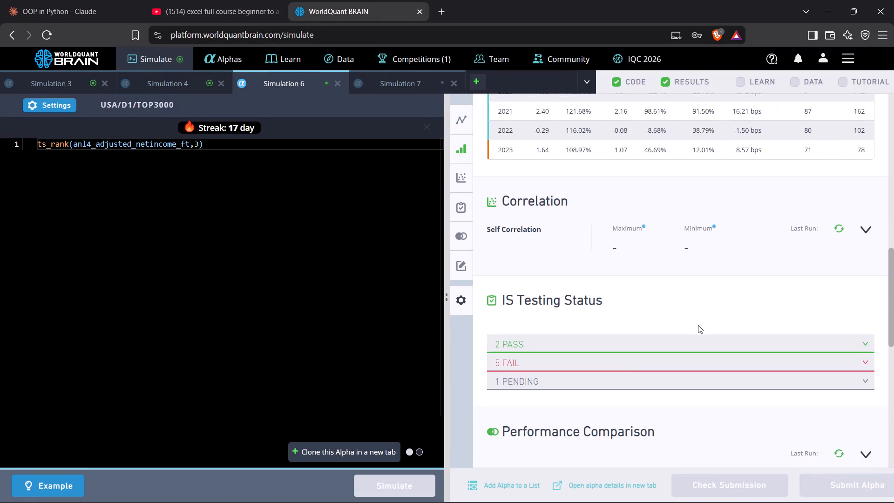
left_click(603, 367)
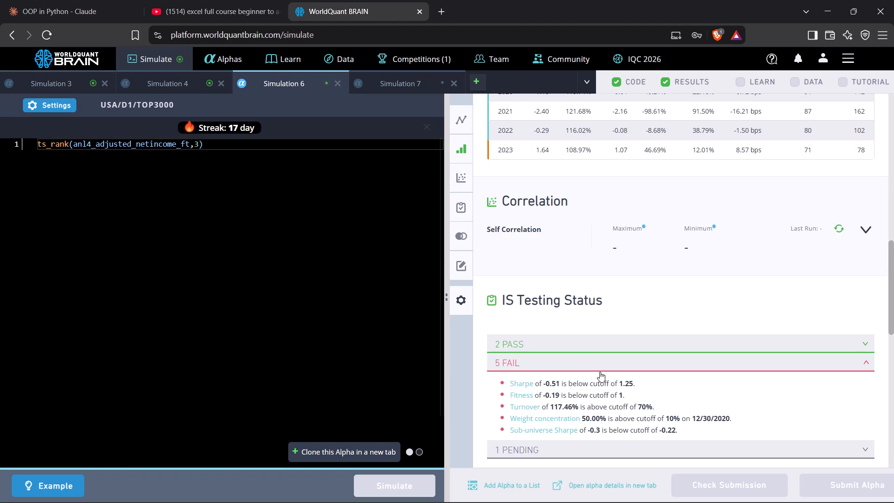
Negate Simulation 6's expression to -ts_rank(anl4_adjusted_netincome_ft,3) and simulate the alpha.
left_click(39, 143)
key("minus")
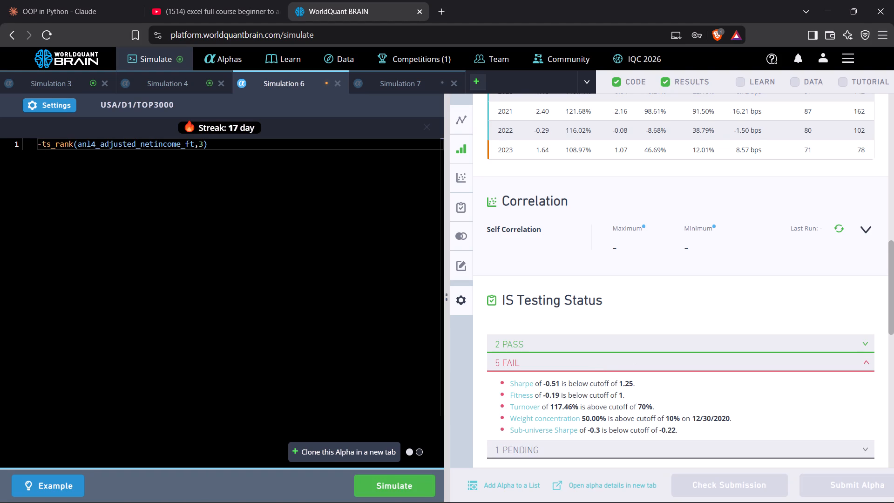
left_click(377, 483)
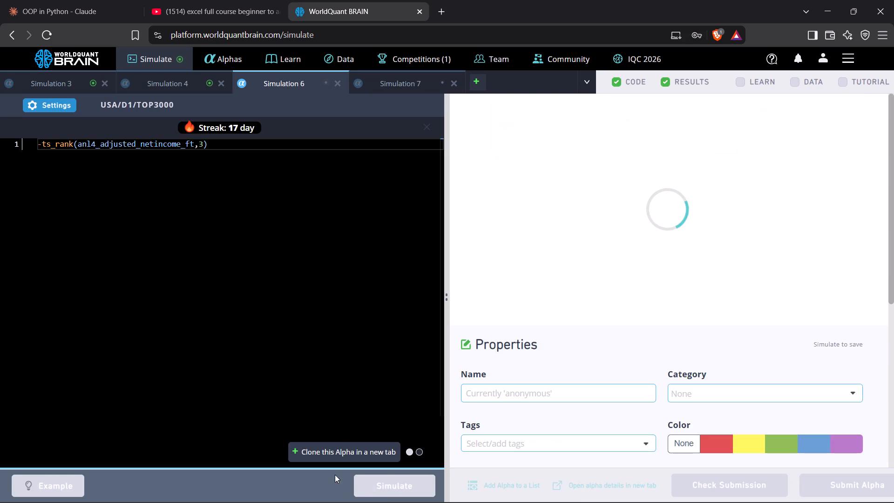
Open Simulation 4, reveal its test period, and examine its yearly summary and failed IS tests.
left_click(169, 86)
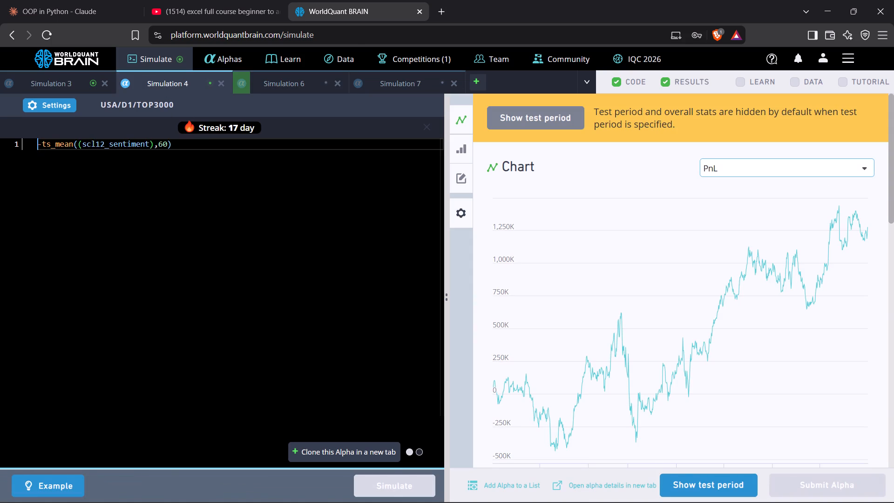
left_click(684, 487)
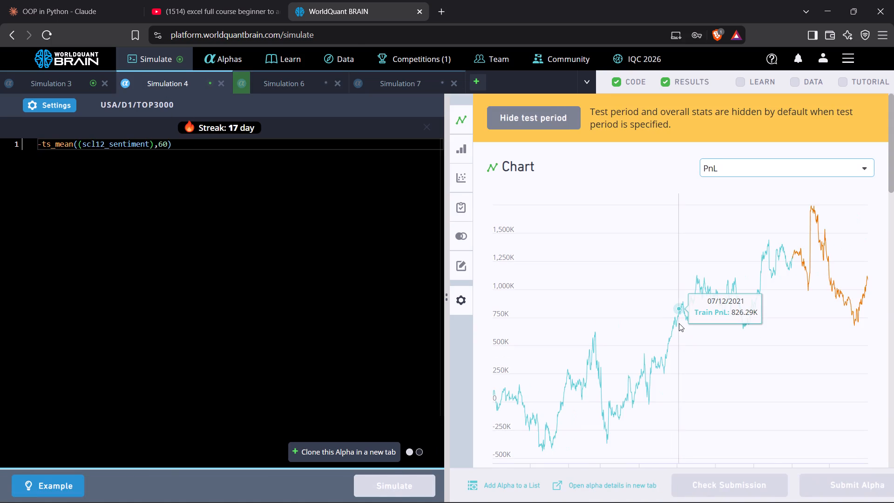
scroll(679, 321, "down", 4)
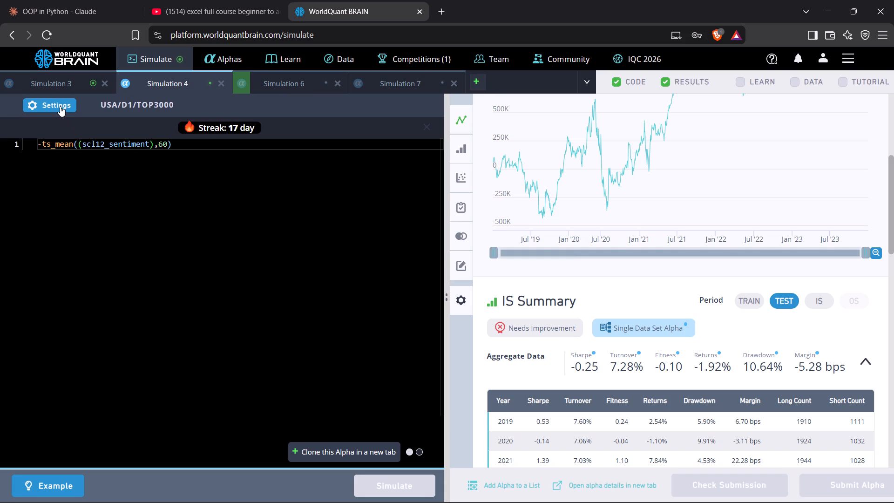
scroll(514, 280, "down", 4)
scroll(566, 360, "down", 2)
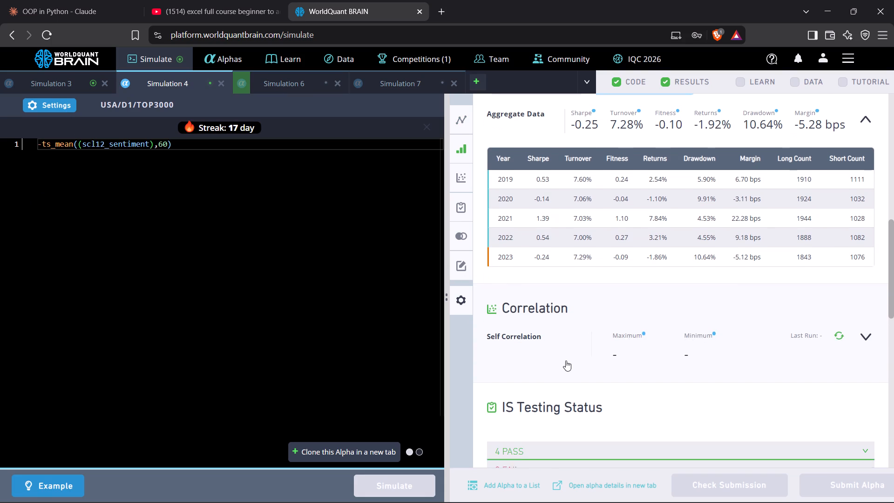
scroll(566, 360, "down", 1)
left_click(544, 311)
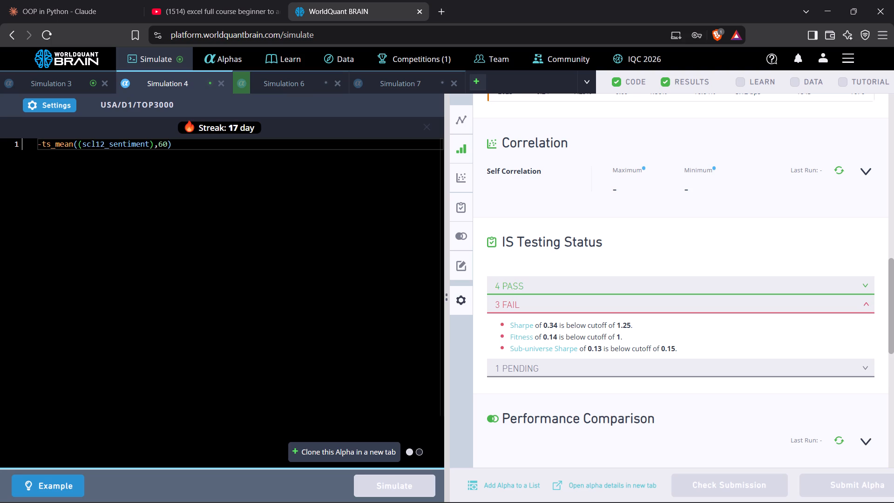
Replace ts_mean with ts_rank in Simulation 4's expression, giving -ts_rank((scl12_sentiment),60), and simulate the alpha.
left_click(73, 150)
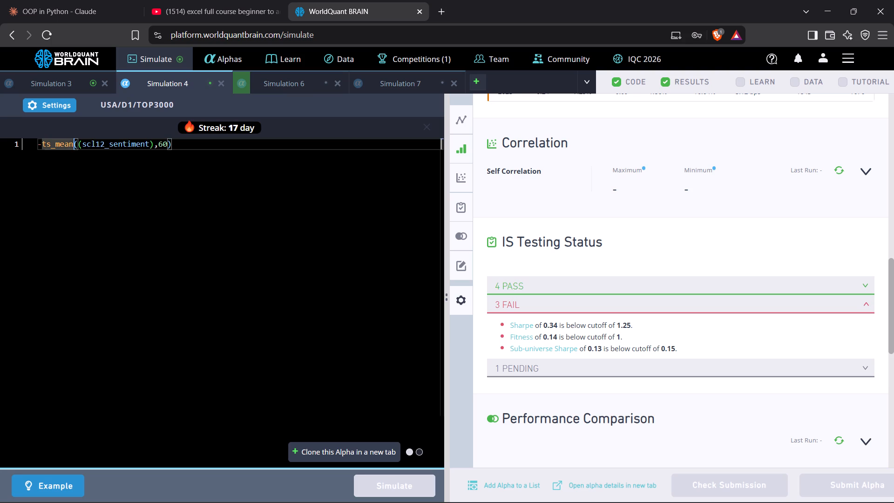
key("BackSpace")
key("BackSpace")
key("BackSpace")
key("BackSpace")
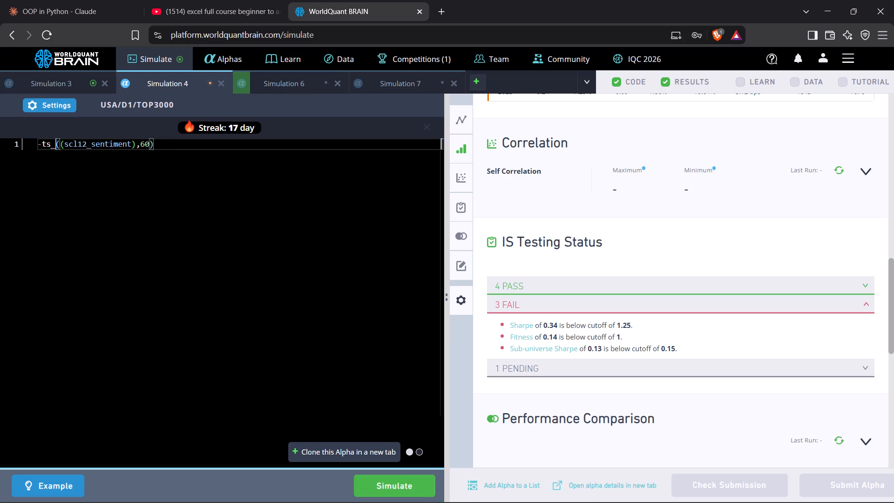
type("rank")
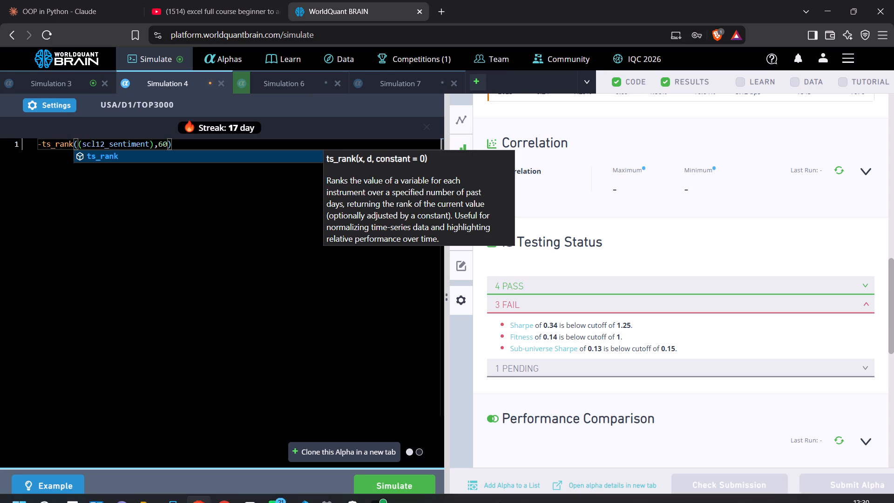
left_click(403, 481)
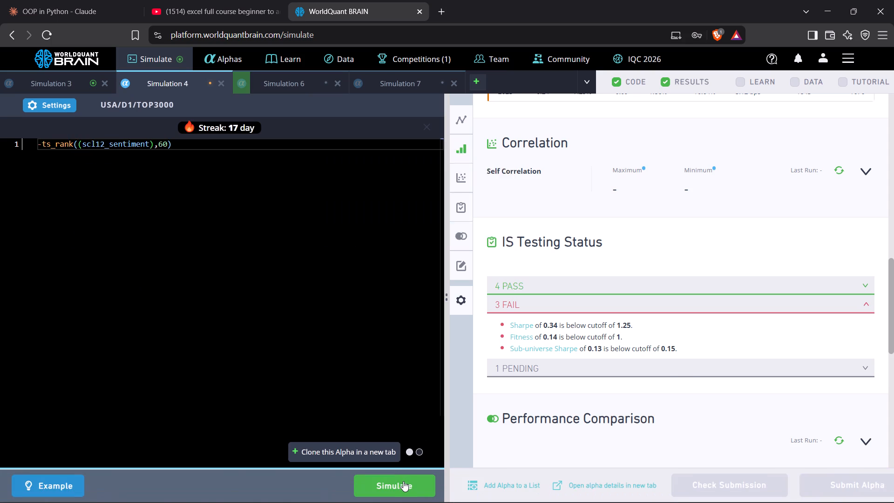
Open Simulation 3, reveal its test period, and examine its yearly summary and failed IS tests.
left_click(64, 82)
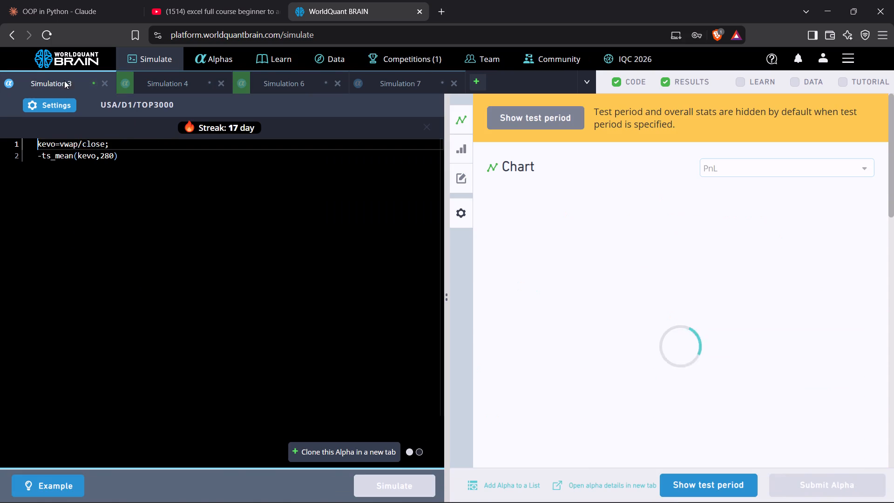
left_click(700, 477)
scroll(689, 374, "down", 5)
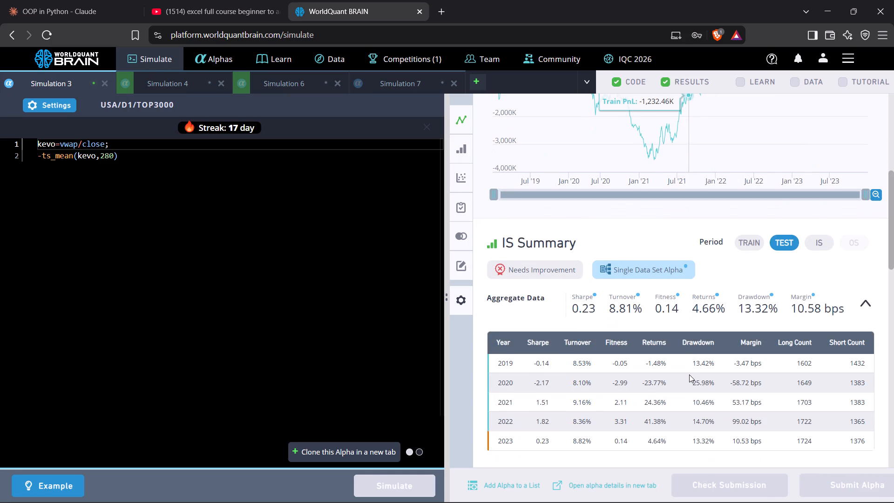
scroll(689, 374, "down", 5)
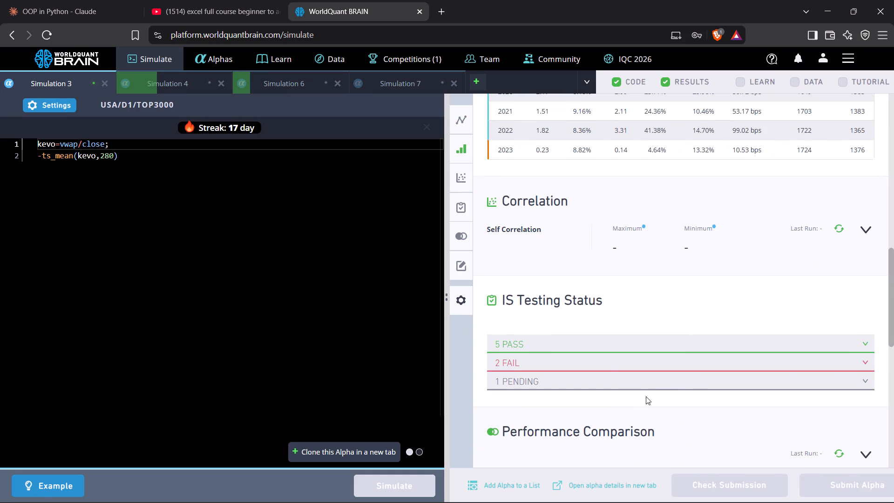
left_click(619, 362)
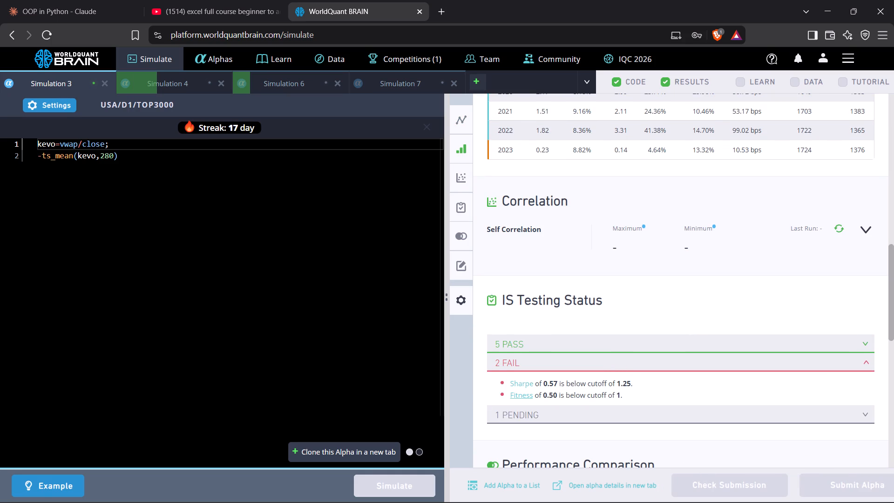
Set Simulation 3's decay to 4, apply the settings, and simulate the alpha.
left_click(46, 105)
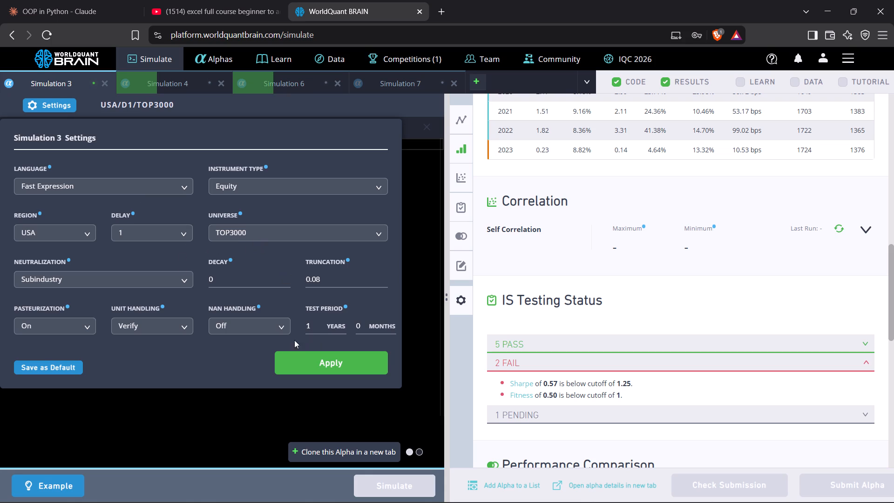
triple_click(286, 278)
left_click(286, 278)
left_click(313, 359)
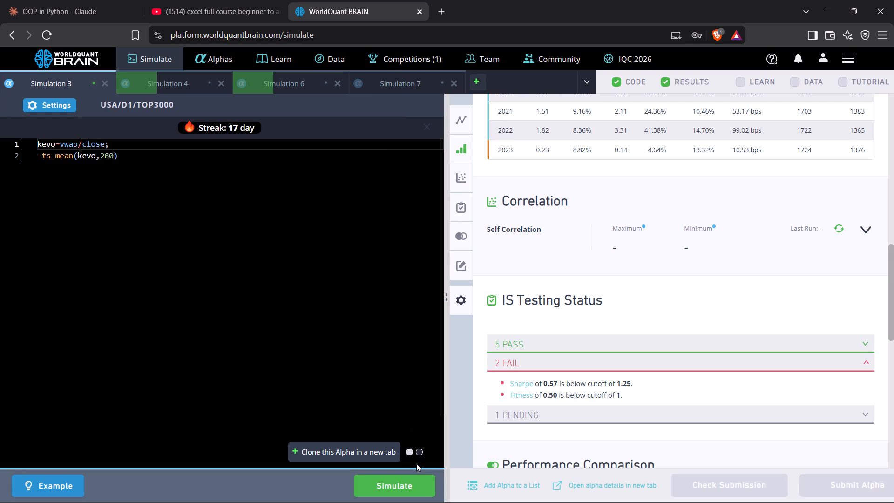
left_click(418, 479)
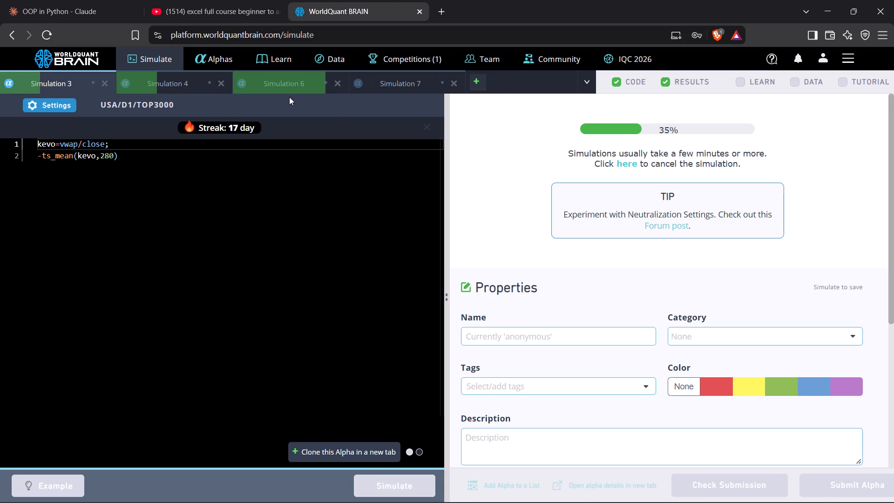
Return to Simulation 6, reveal its test period, and examine its failed IS tests.
left_click(295, 82)
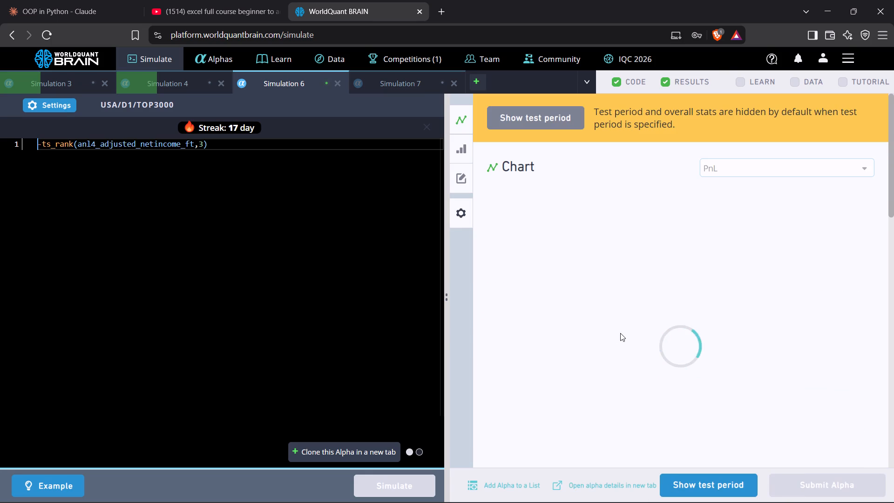
left_click(726, 486)
scroll(692, 294, "down", 3)
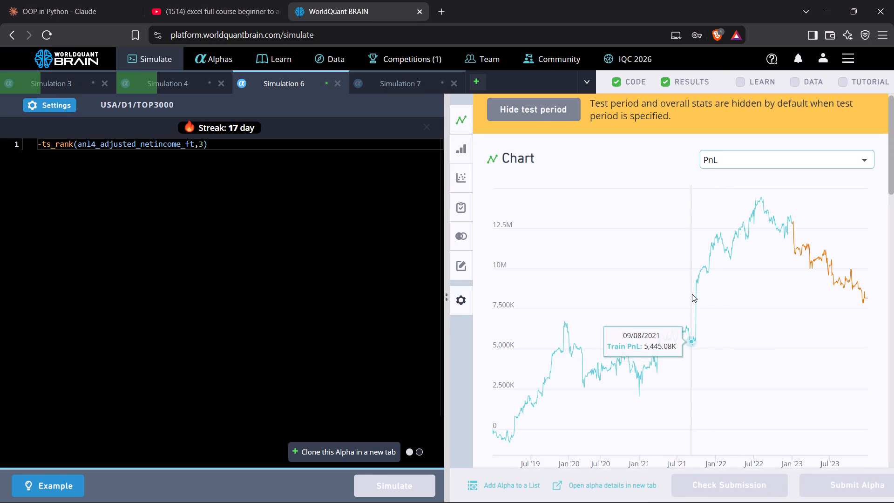
scroll(692, 294, "down", 9)
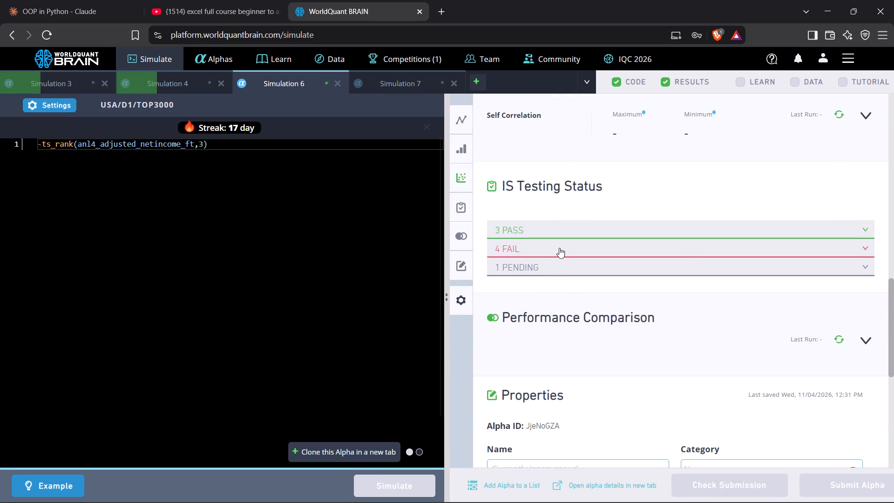
left_click(559, 245)
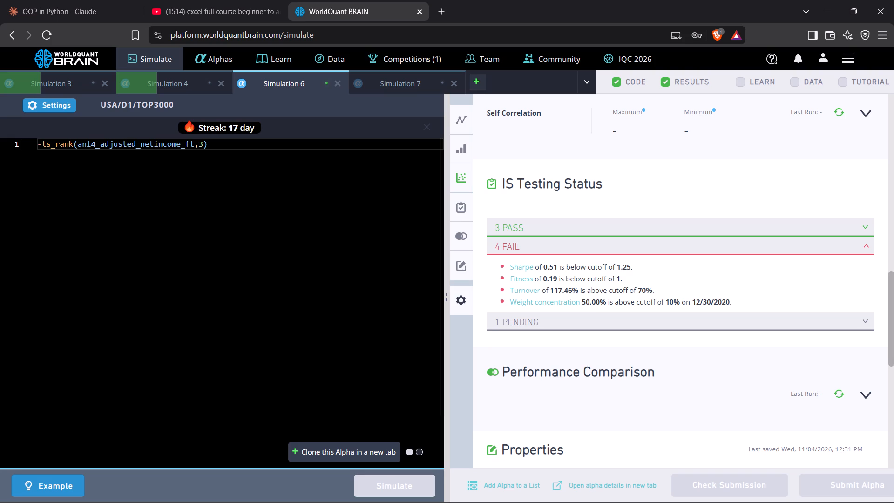
Change the lookback in Simulation 6's ts_rank expression to 300 and simulate the alpha.
left_click(203, 145)
key("BackSpace")
type("300")
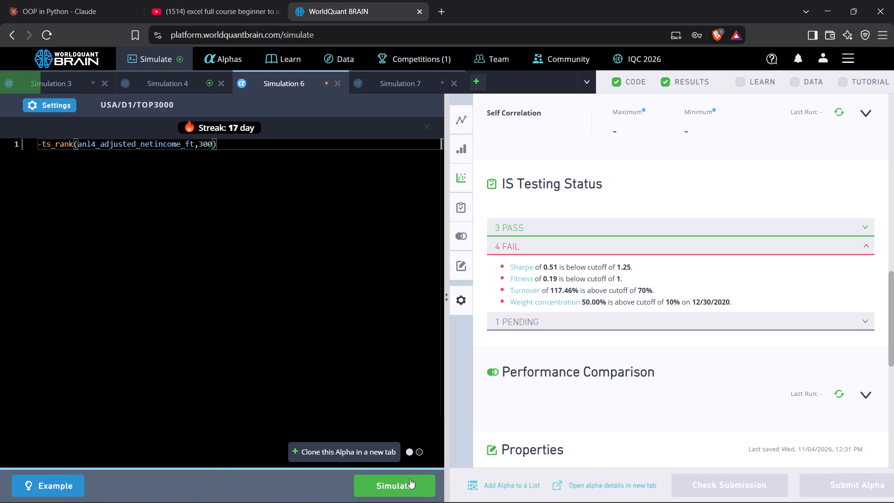
left_click(410, 478)
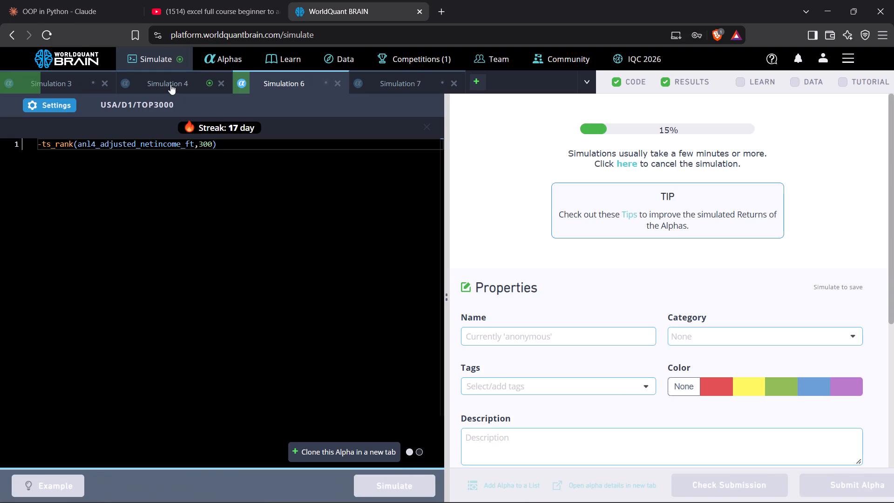
Return to Simulation 4, reveal its test period, and examine its failed IS tests.
left_click(172, 82)
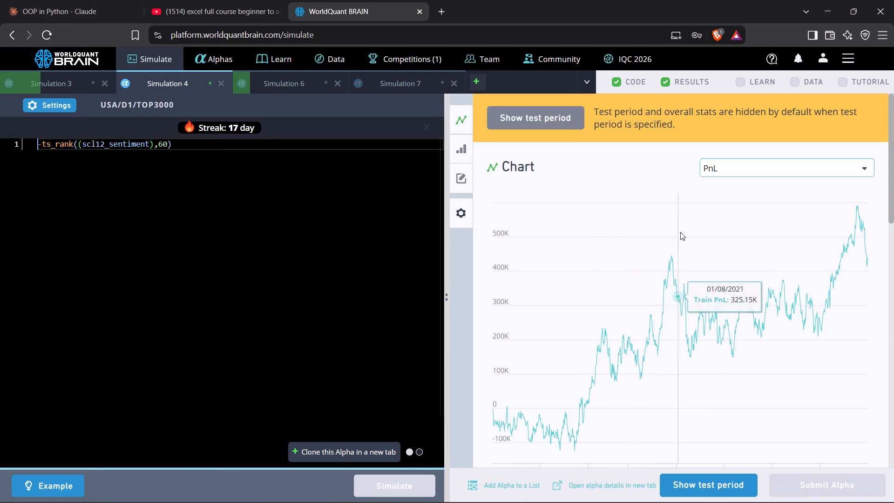
left_click(705, 484)
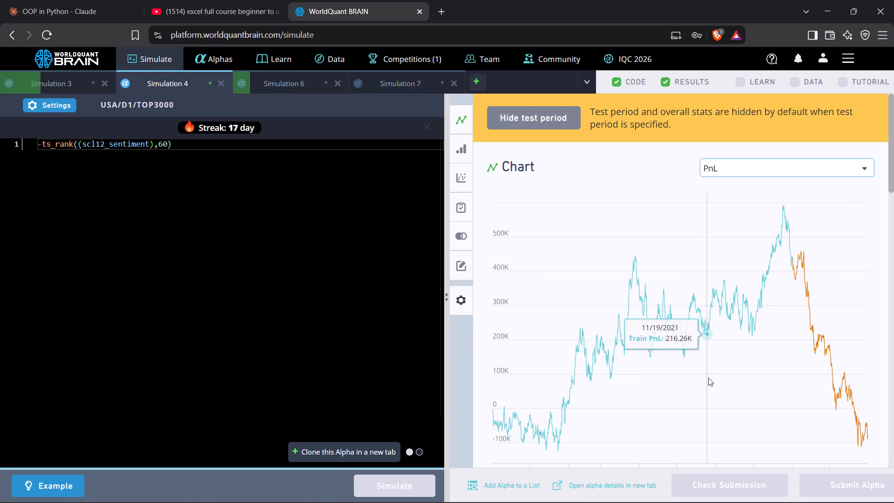
scroll(710, 316, "down", 13)
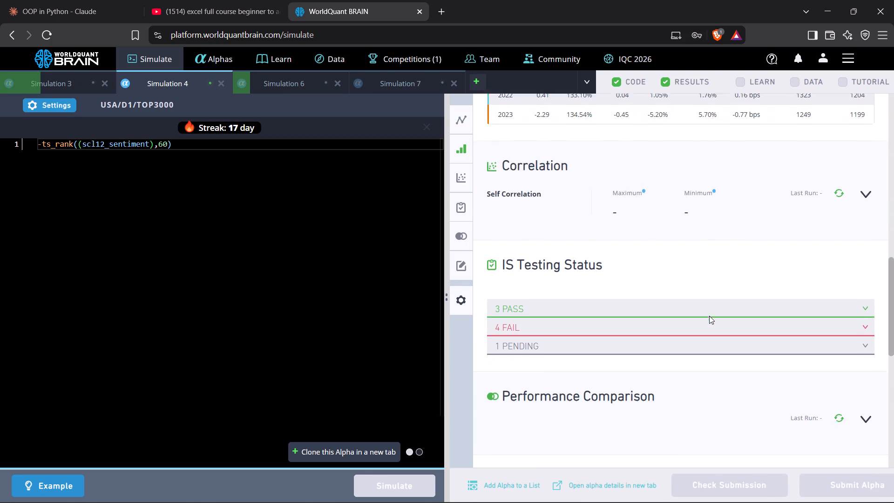
left_click(574, 189)
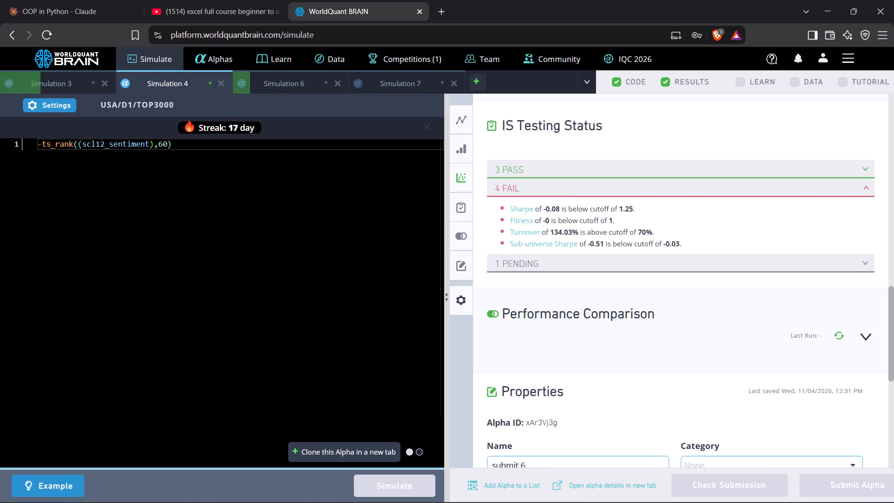
Remove the negation and set the lookback to 6 in Simulation 4, giving ts_rank((scl12_sentiment),6), and simulate the alpha.
left_click(42, 148)
key("BackSpace")
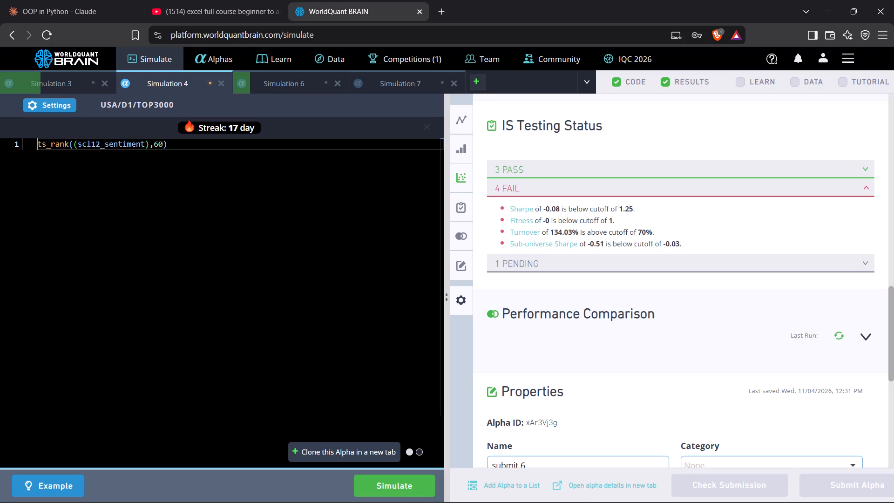
left_click(164, 146)
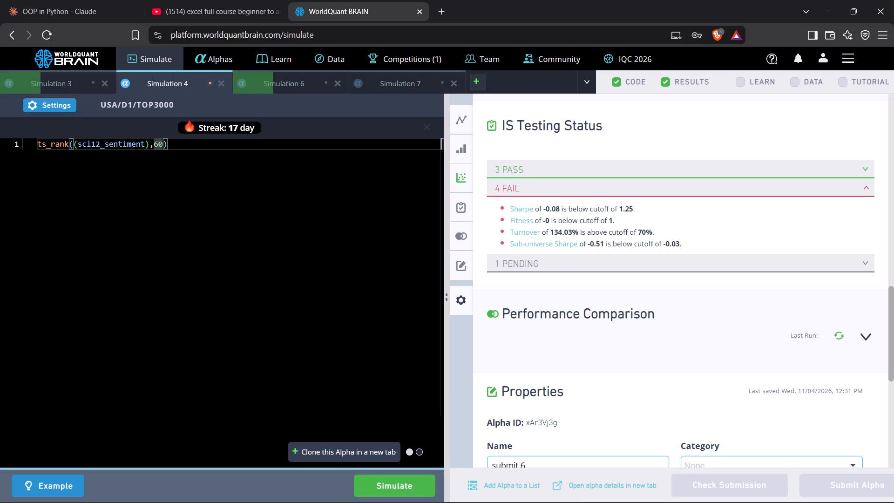
key("BackSpace")
left_click(390, 482)
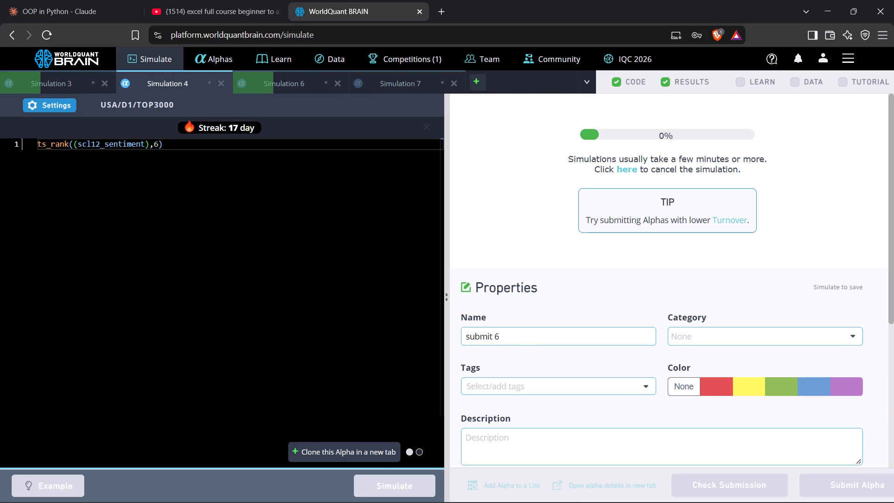
Return to Simulation 3, reveal its test period, and examine its failed IS tests.
left_click(54, 88)
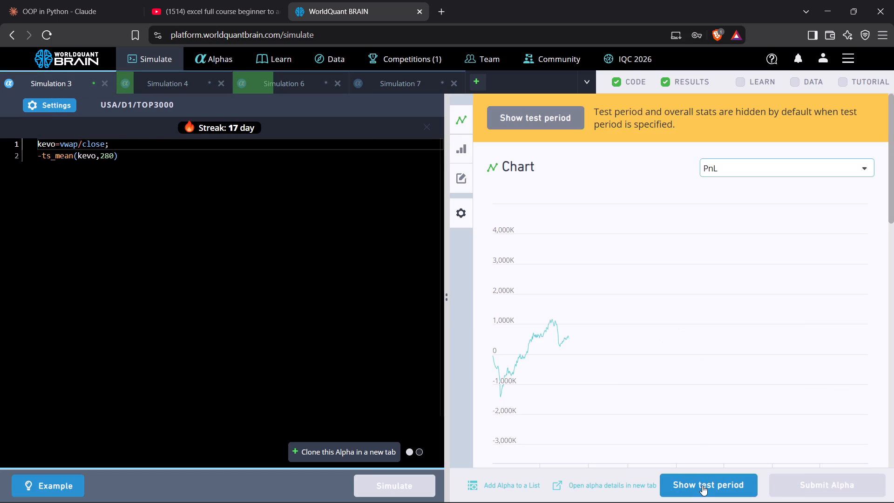
left_click(702, 485)
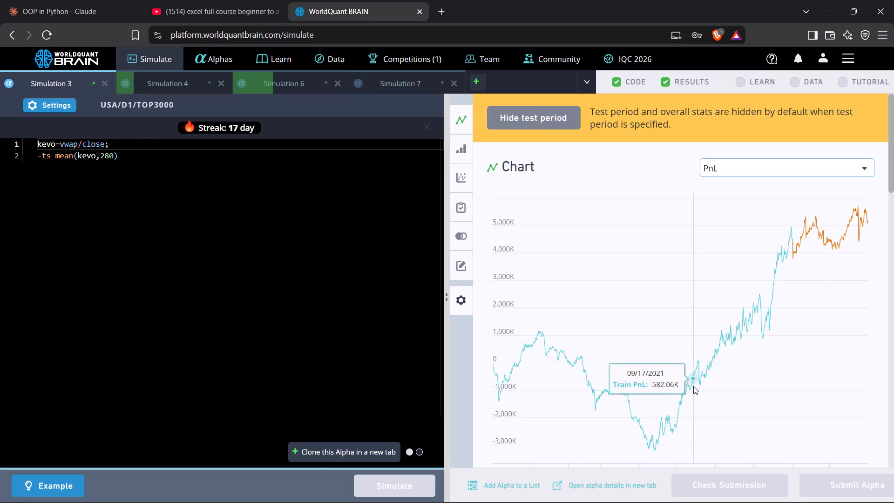
scroll(692, 370, "down", 10)
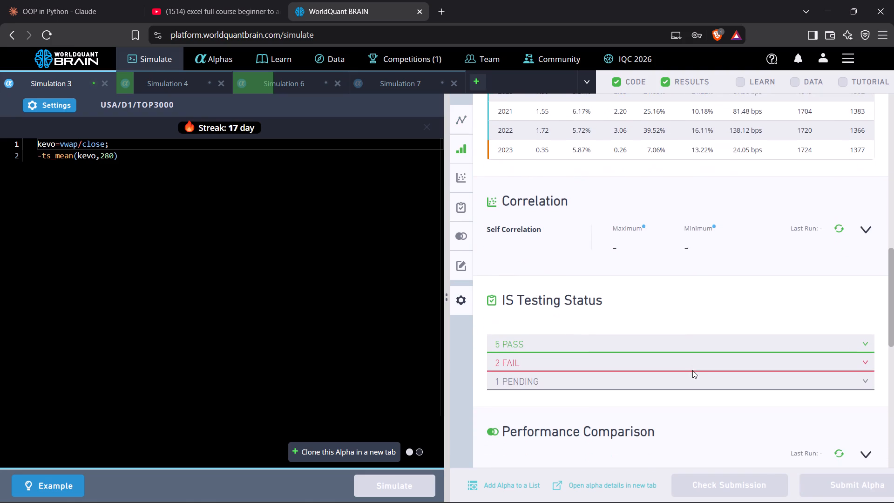
left_click(647, 361)
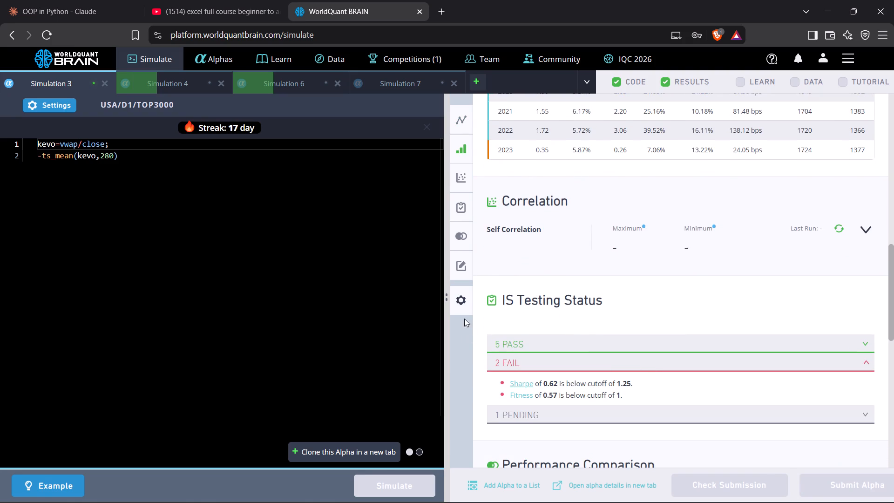
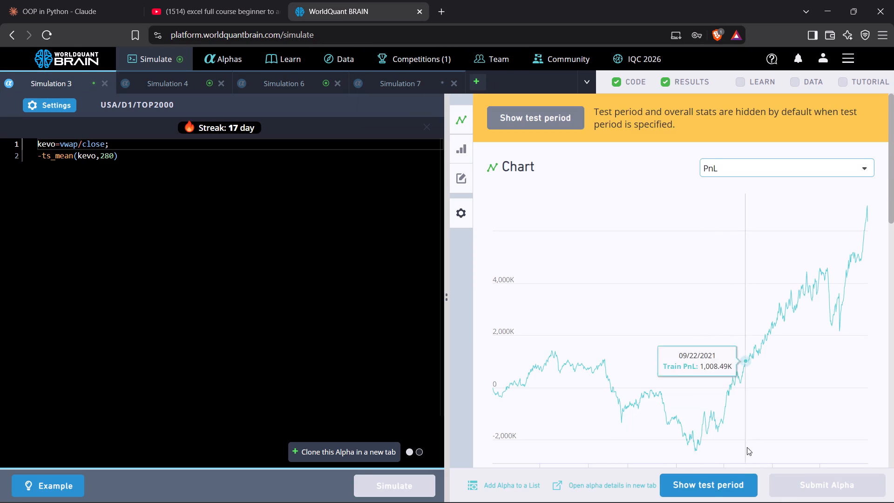
left_click(714, 482)
scroll(722, 391, "down", 9)
left_click(649, 420)
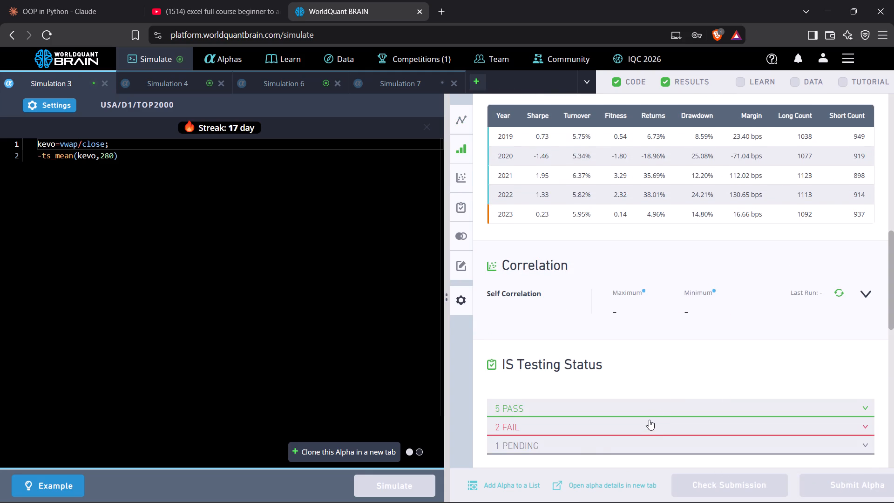
scroll(642, 425, "down", 2)
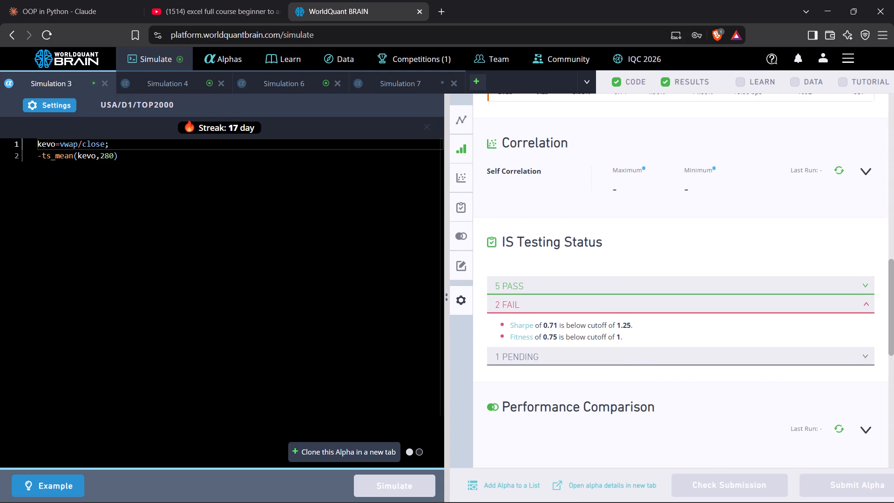
Set the ts_mean lookback to 80 in Simulation 3, giving -ts_mean(kevo,80), and simulate the alpha.
left_click(104, 156)
key("BackSpace")
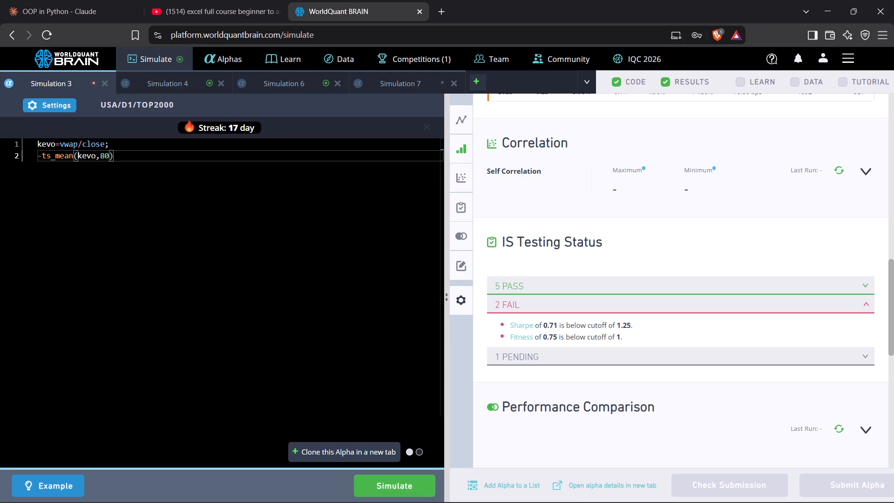
left_click(386, 484)
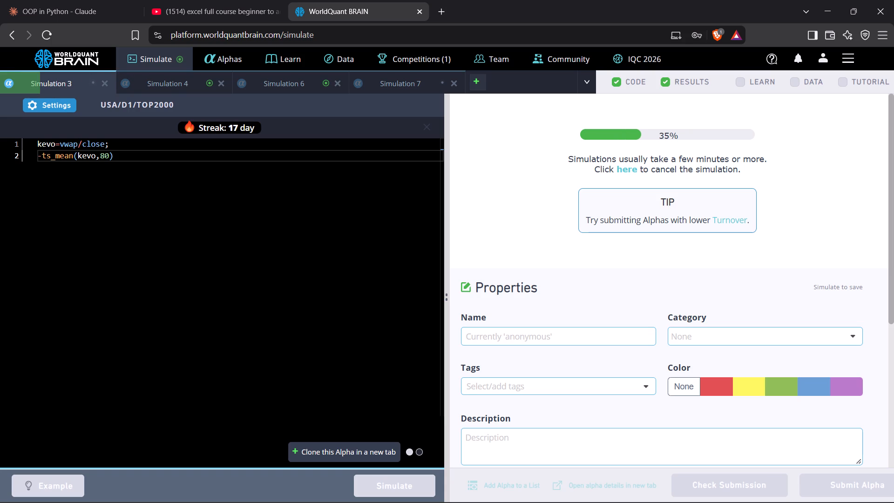
Look at Simulation 4's PnL chart and reveal Simulation 6's test period to examine its PnL.
left_click(171, 86)
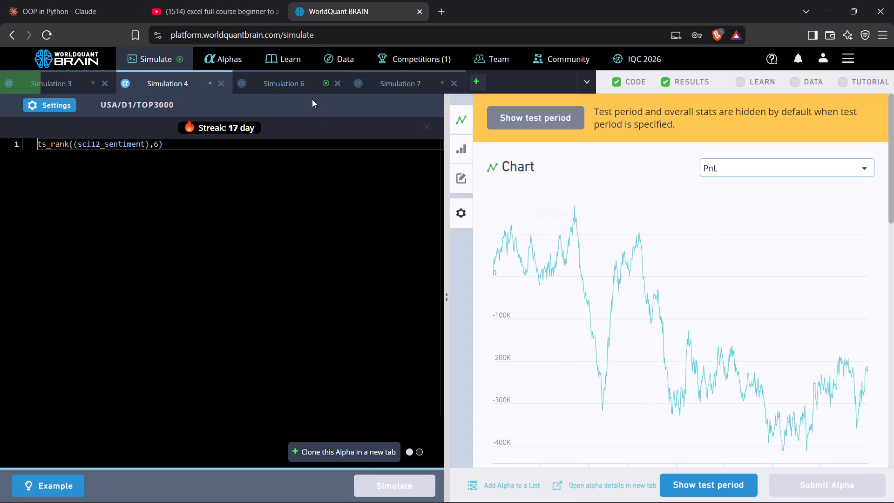
left_click(305, 85)
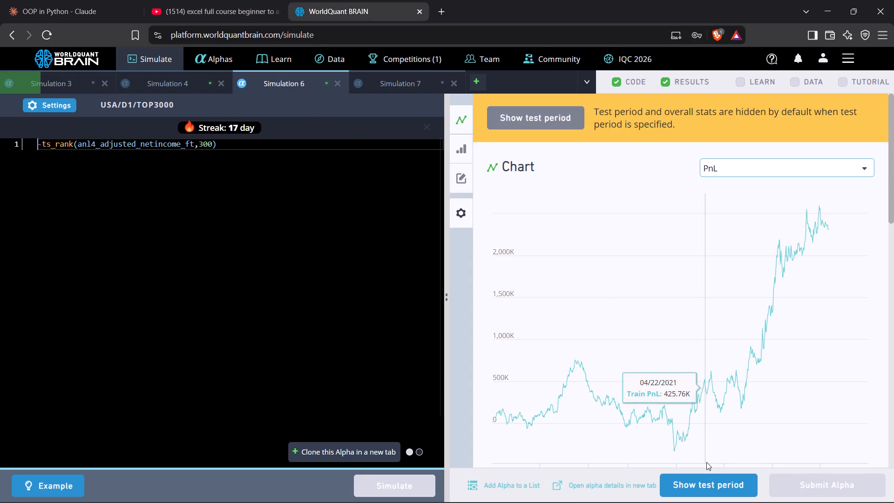
left_click(711, 483)
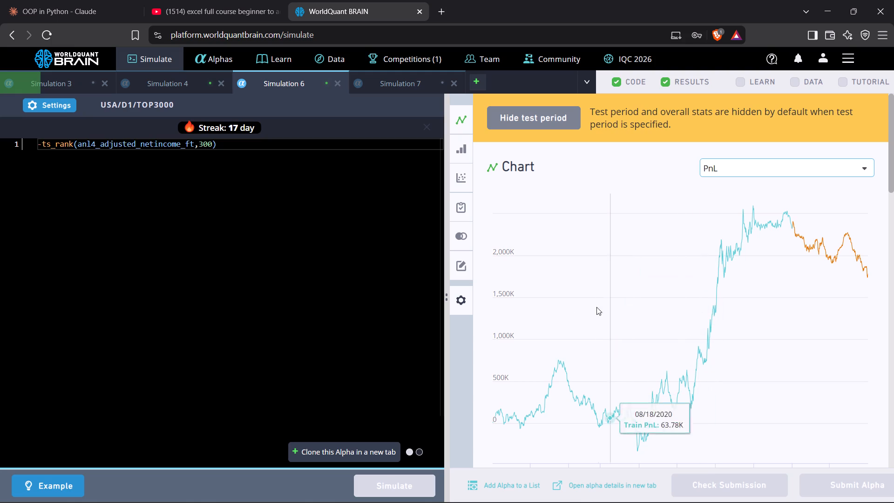
Set the ts_rank lookback to 30 in Simulation 6, giving -ts_rank(anl4_adjusted_netincome_ft,30), and simulate the alpha.
left_click(213, 147)
key("BackSpace")
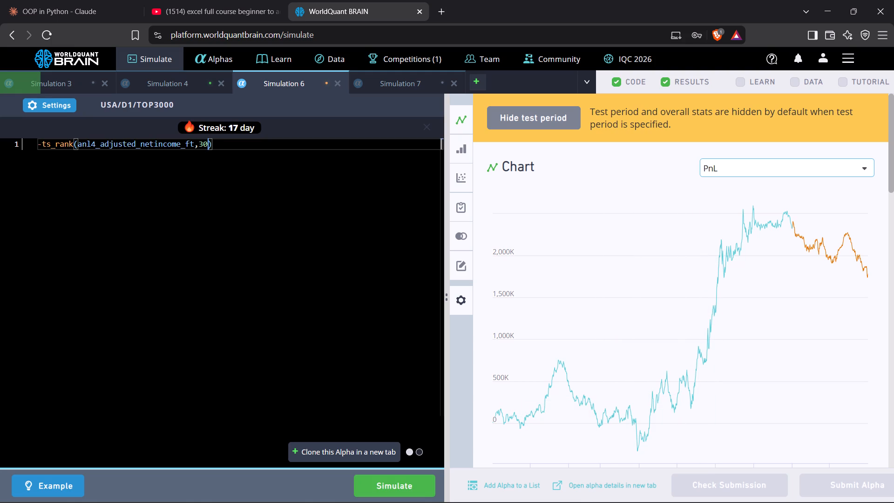
left_click(393, 483)
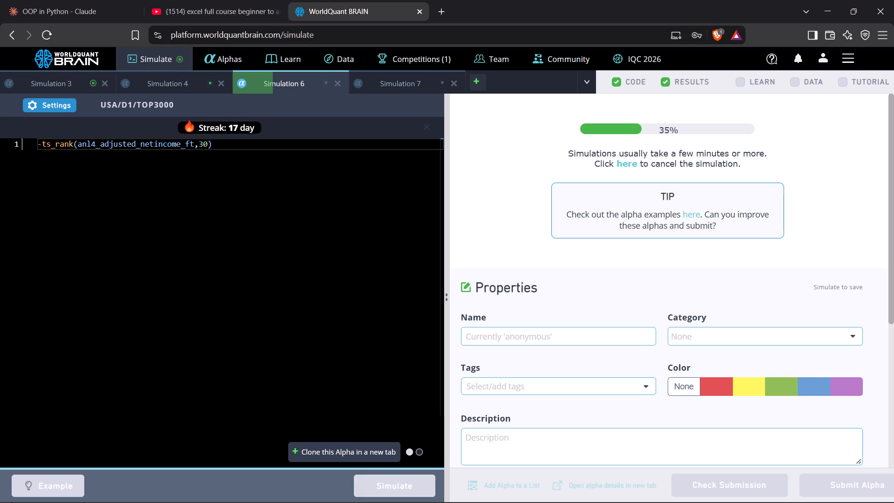
Return to Simulation 3, reveal its test period, and review its yearly statistics and IS testing status.
left_click(53, 84)
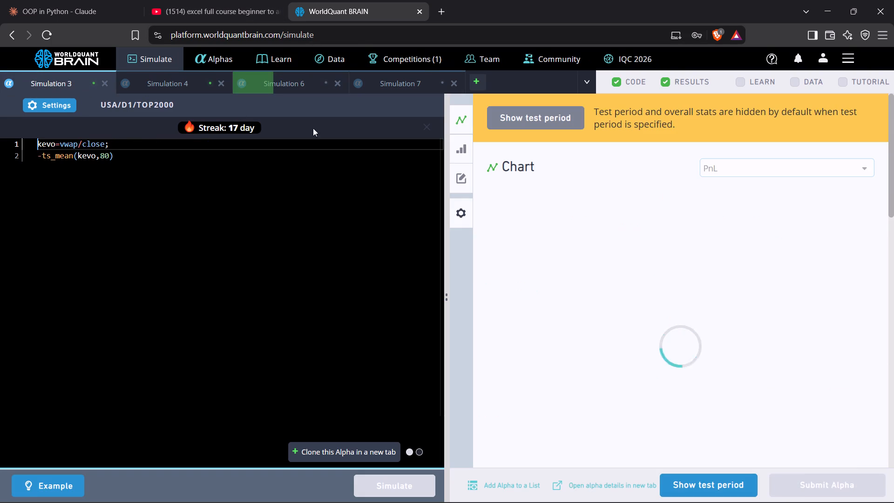
left_click(718, 481)
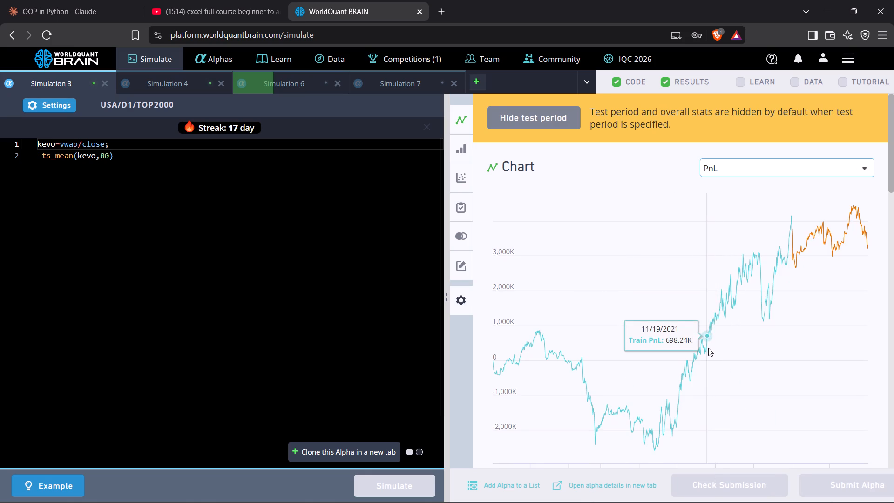
scroll(708, 348, "down", 9)
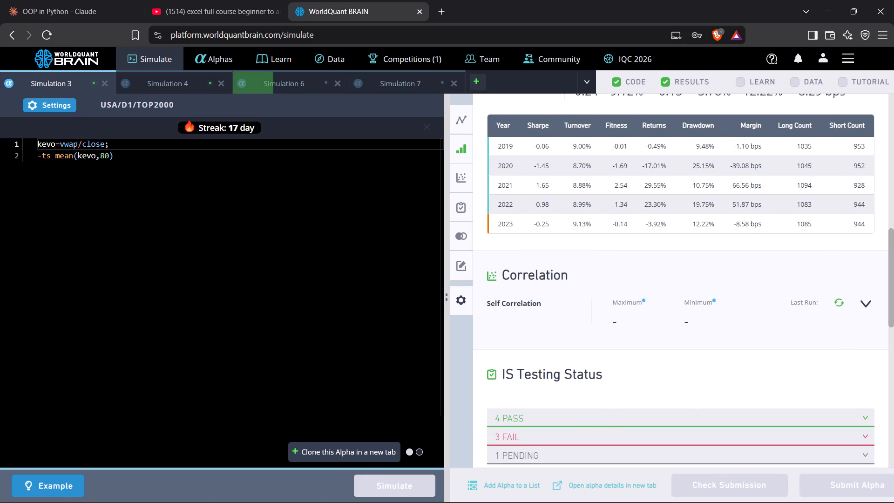
Set the ts_mean lookback to 480 in Simulation 3, giving -ts_mean(kevo,480), and simulate the alpha.
left_click(101, 156)
key("4")
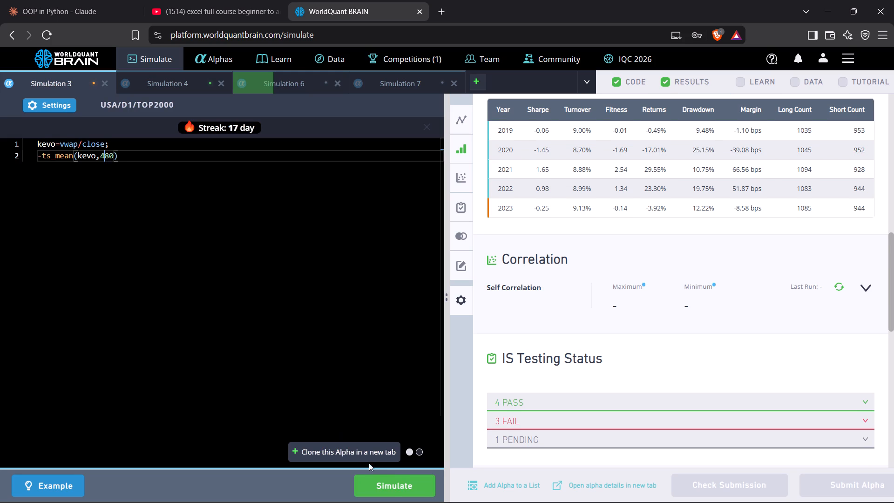
left_click(391, 482)
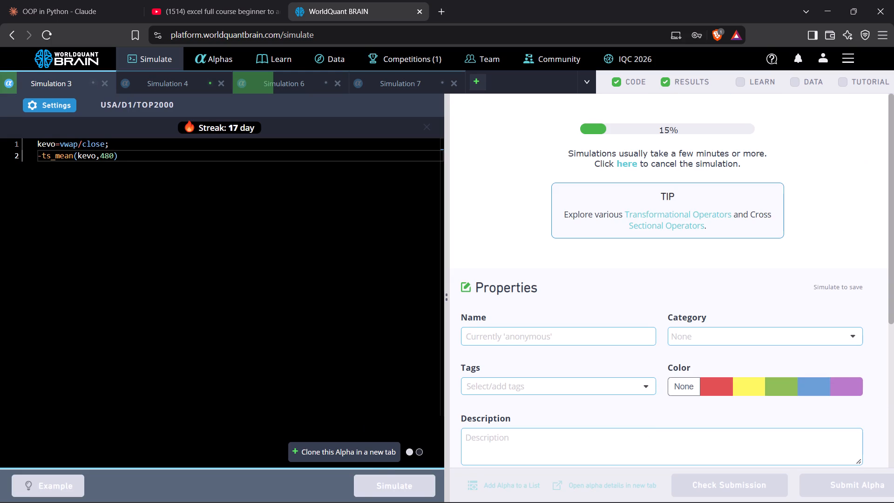
Set the ts_rank lookback to 666 in Simulation 4, giving ts_rank((scl12_sentiment),666), and simulate the alpha.
left_click(184, 84)
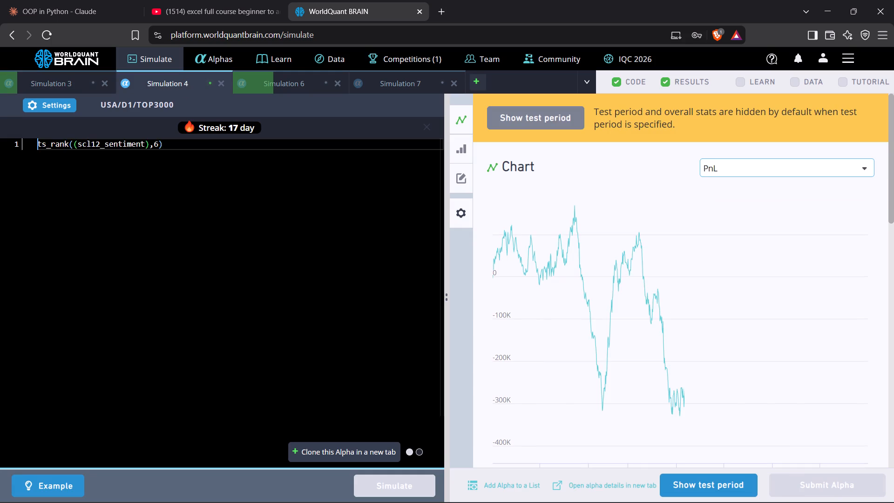
left_click(155, 146)
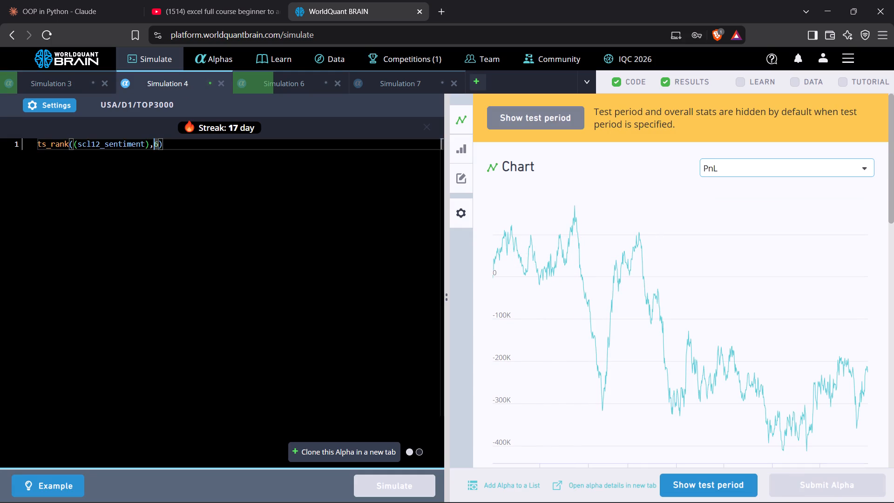
key("6")
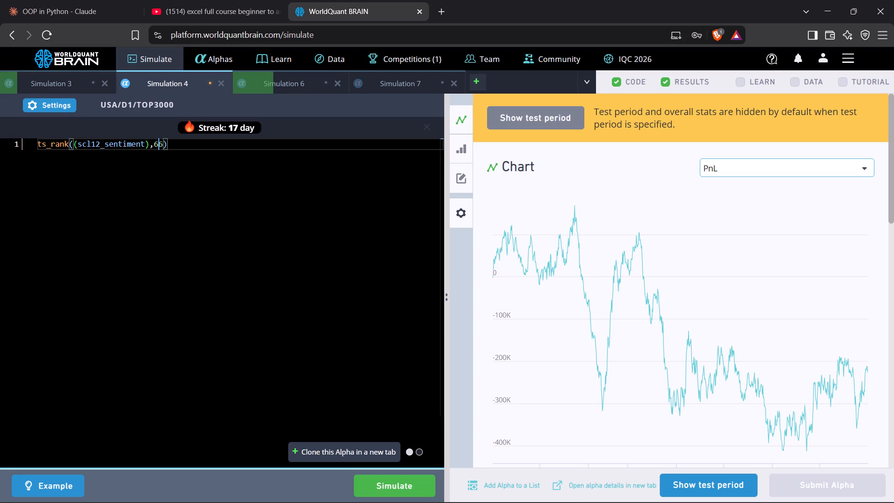
key("6")
left_click(413, 483)
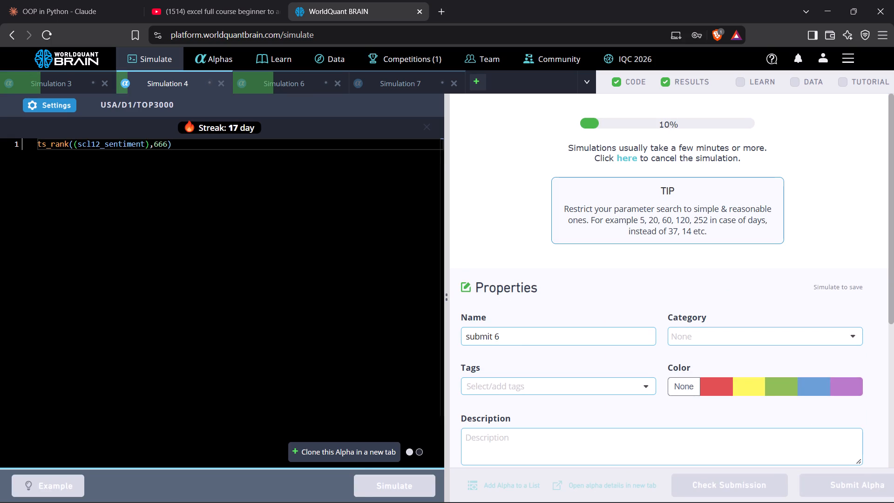
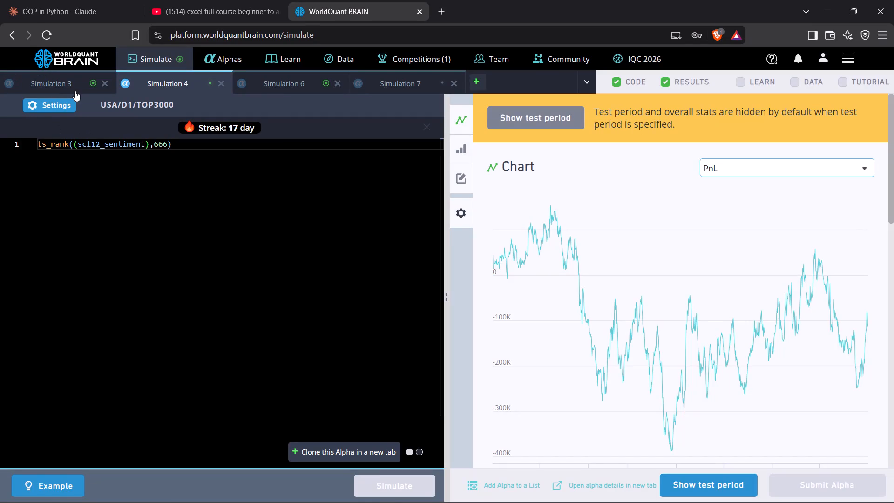
Return to Simulation 3, reveal its test period, and review its yearly statistics and failed IS tests.
left_click(75, 88)
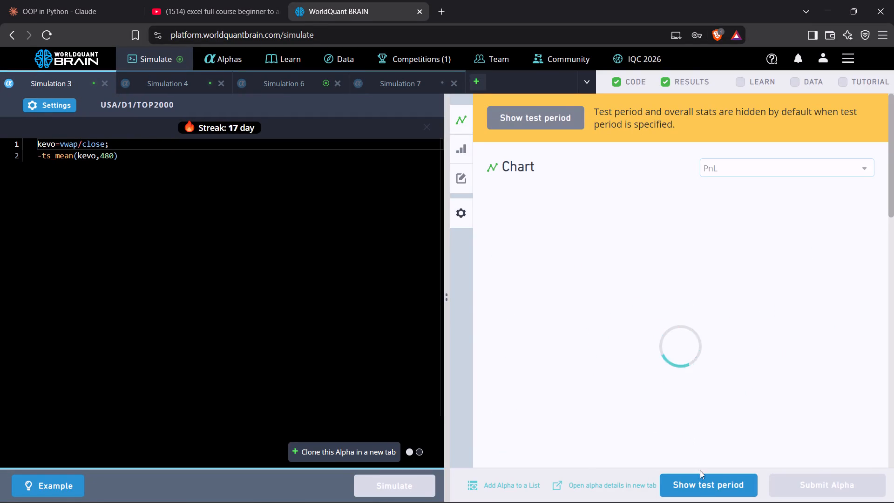
left_click(705, 482)
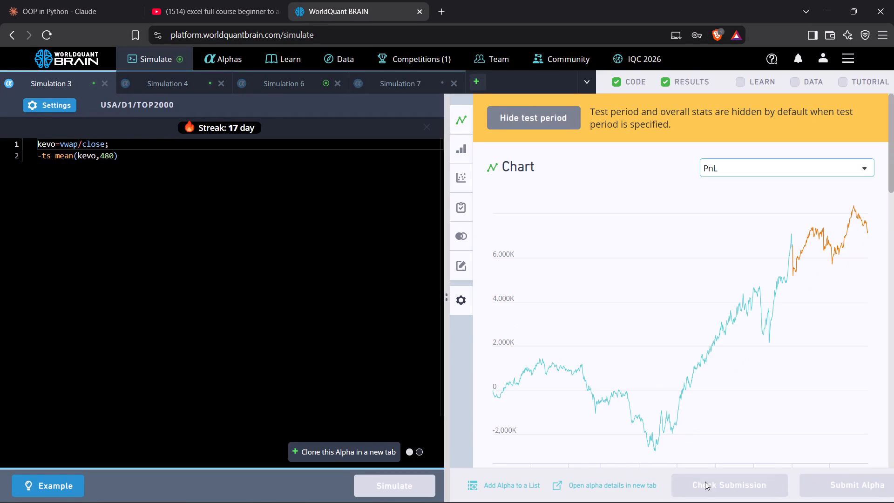
scroll(692, 317, "down", 5)
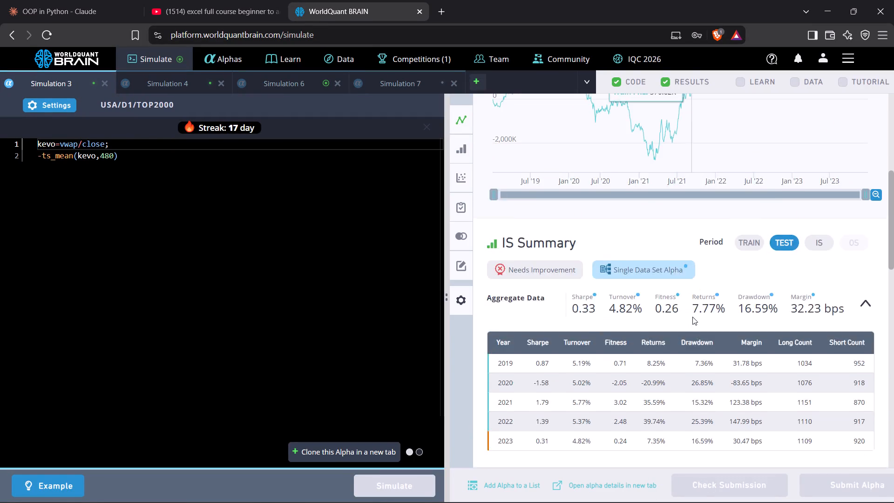
scroll(692, 317, "down", 4)
left_click(579, 423)
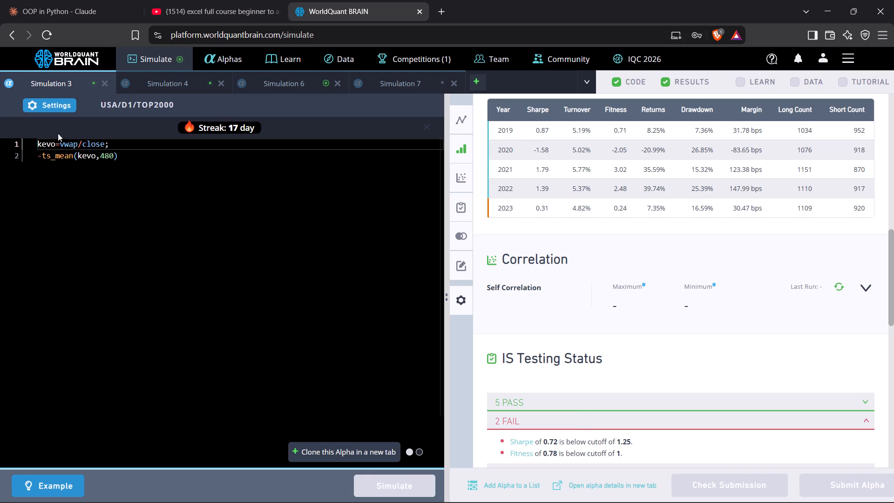
Set Simulation 3's decay to 0 and universe to TOP1000, apply the settings, and simulate the alpha.
left_click(45, 111)
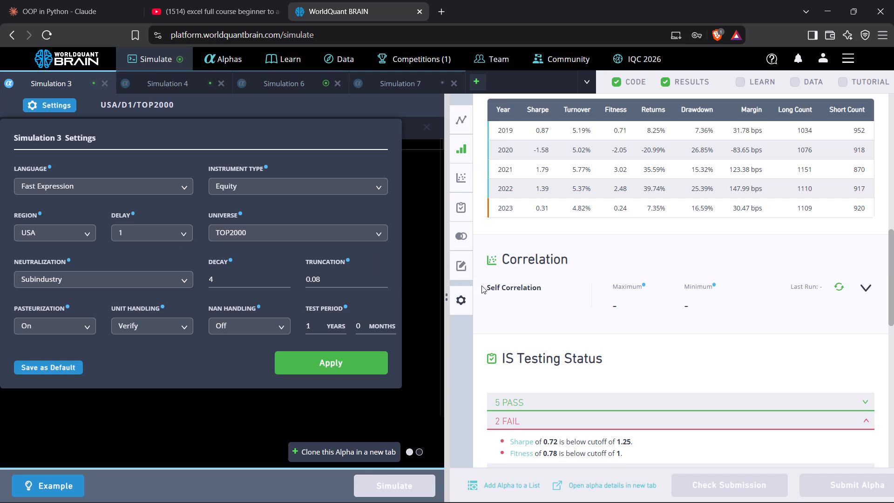
scroll(622, 299, "up", 9)
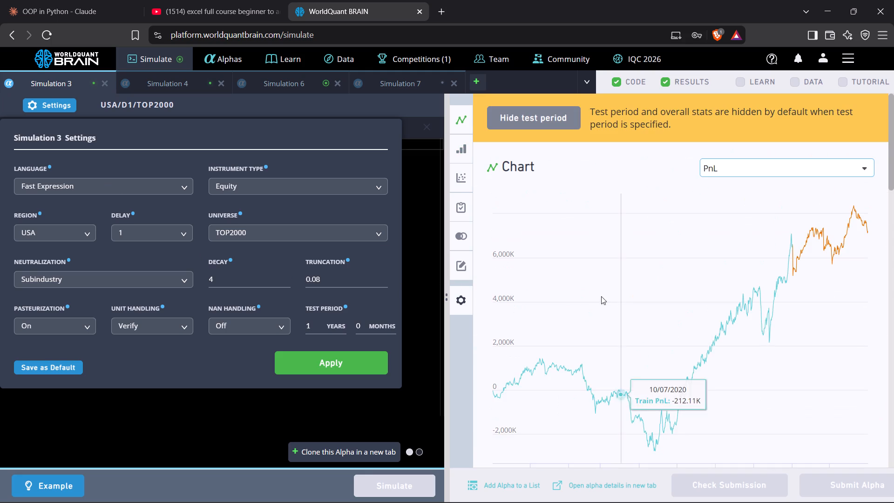
triple_click(287, 282)
left_click(287, 282)
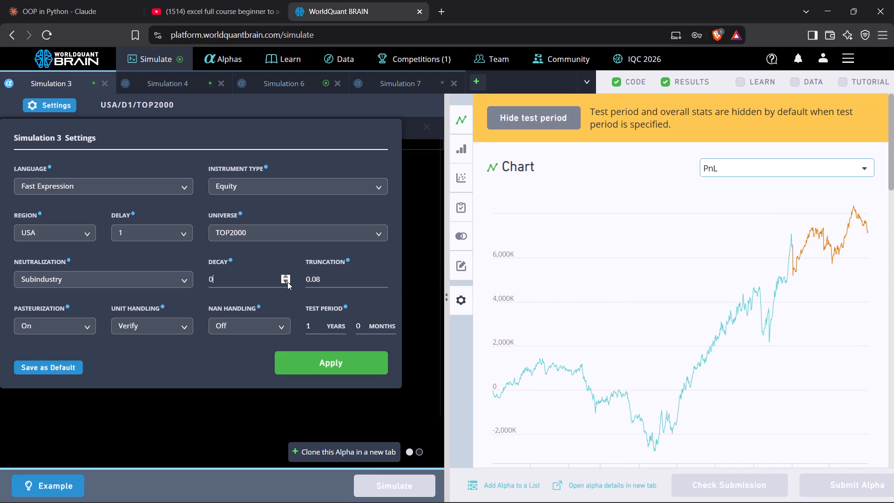
left_click(288, 237)
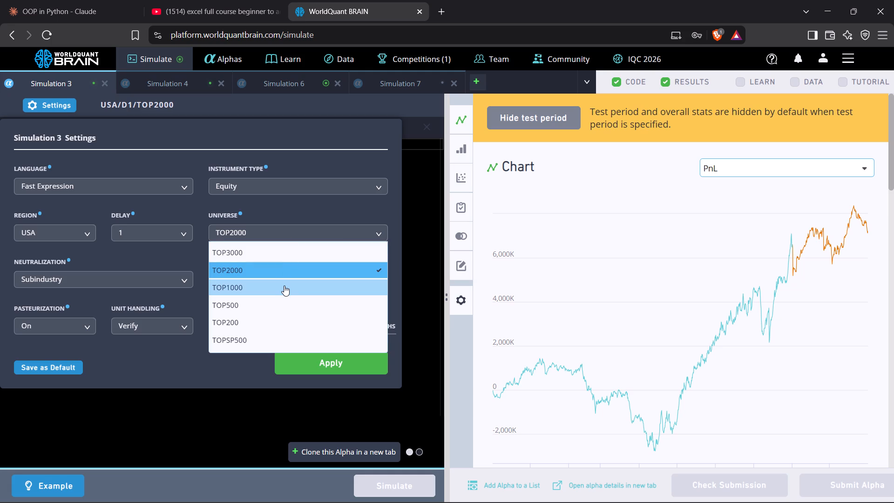
left_click(284, 285)
left_click(338, 365)
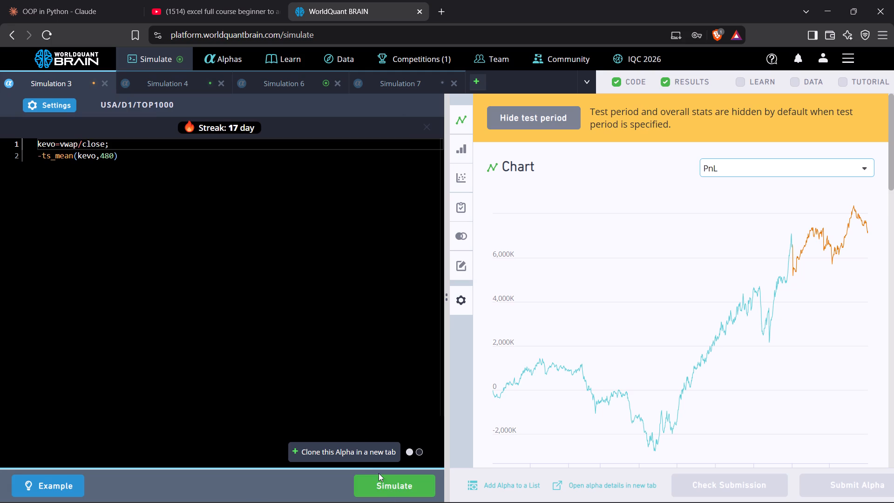
left_click(391, 485)
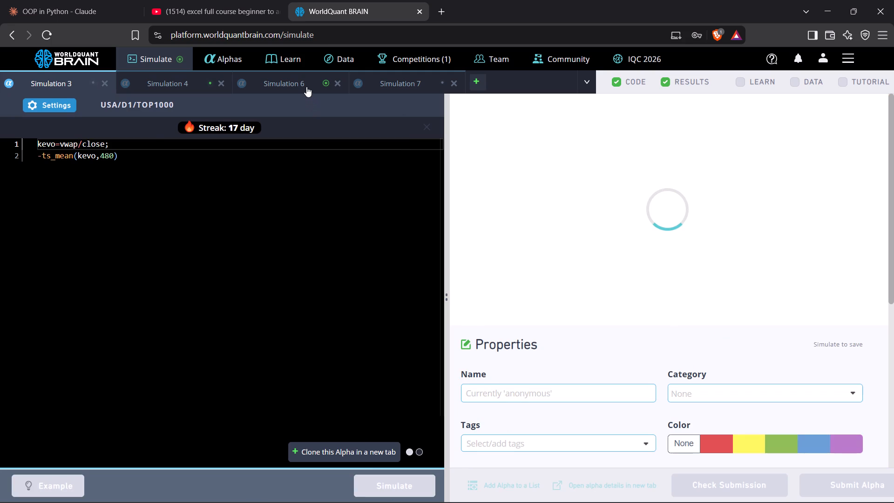
Switch to Simulation 6, reveal its test period, and review its chart and failed IS tests.
left_click(306, 87)
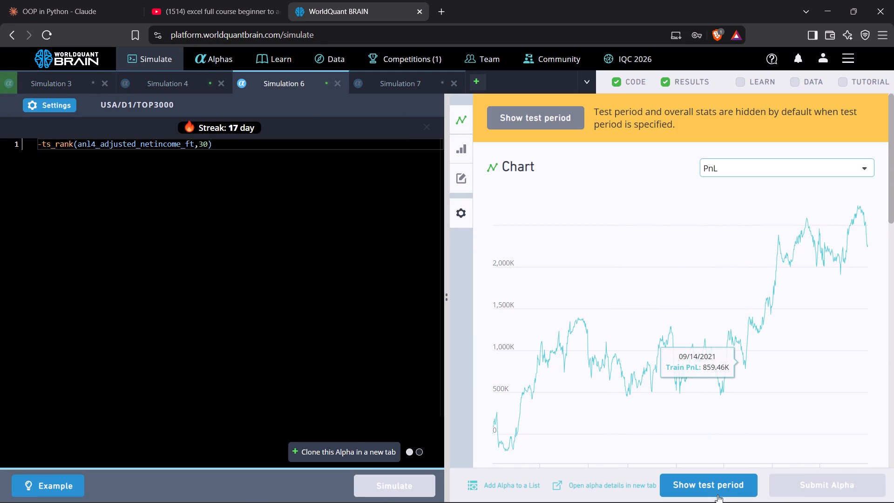
left_click(708, 484)
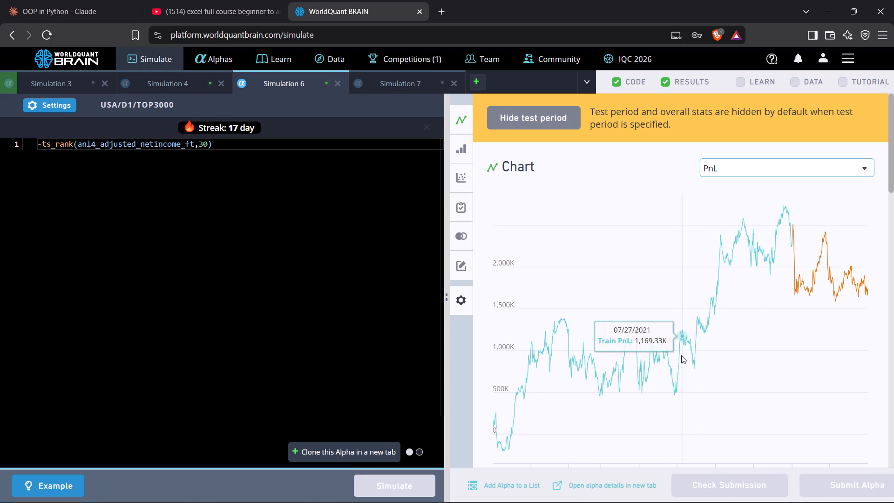
scroll(682, 346, "down", 11)
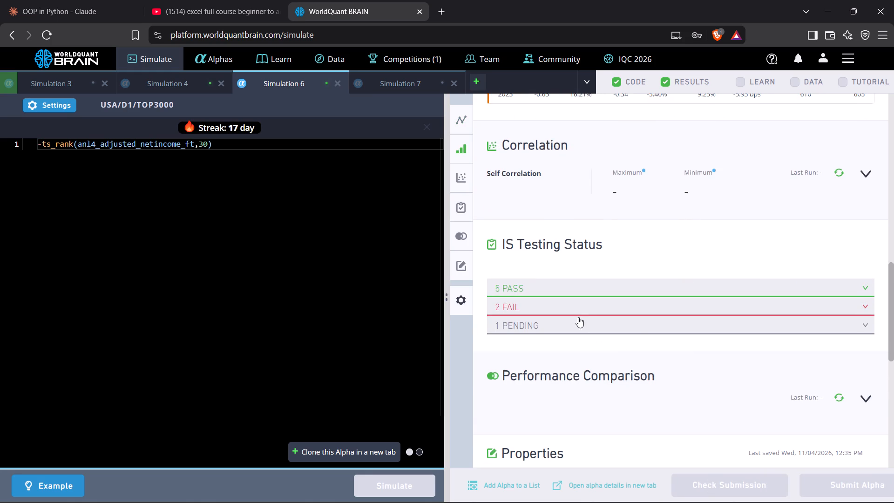
left_click(576, 306)
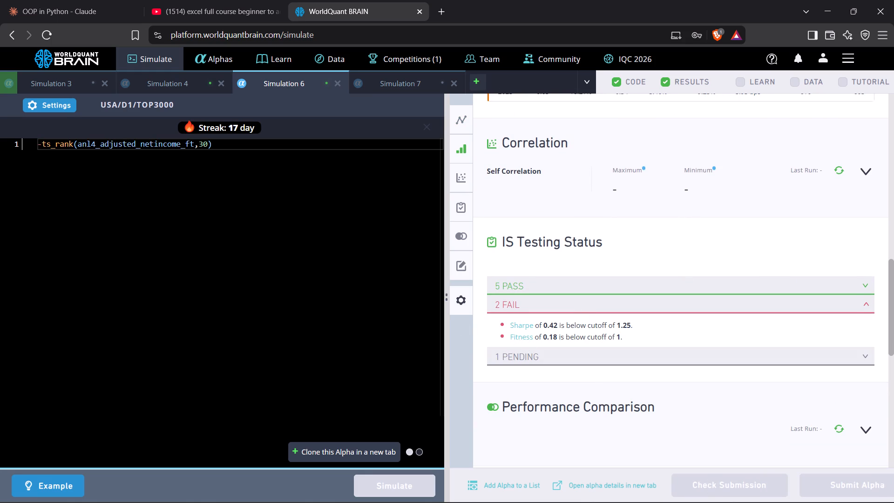
Set the ts_rank lookback to 60 in Simulation 6, giving -ts_rank(anl4_adjusted_netincome_ft,60), and simulate the alpha.
left_click(205, 145)
key("BackSpace")
key("6")
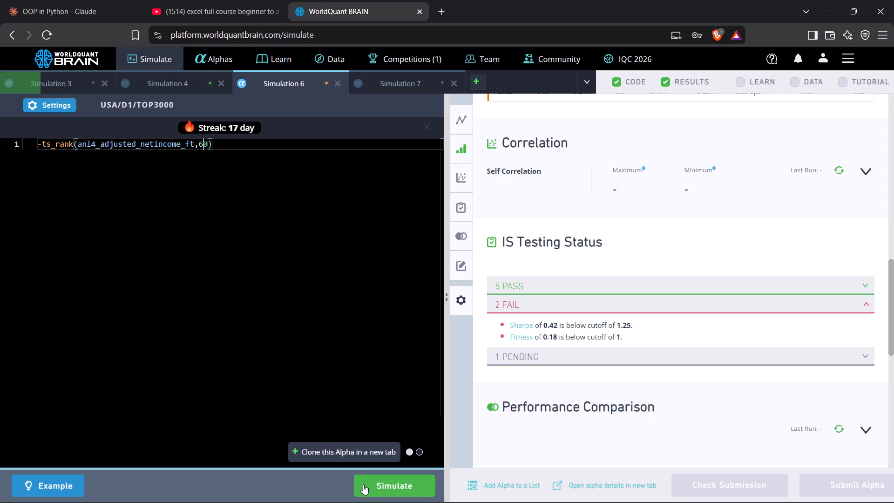
left_click(378, 487)
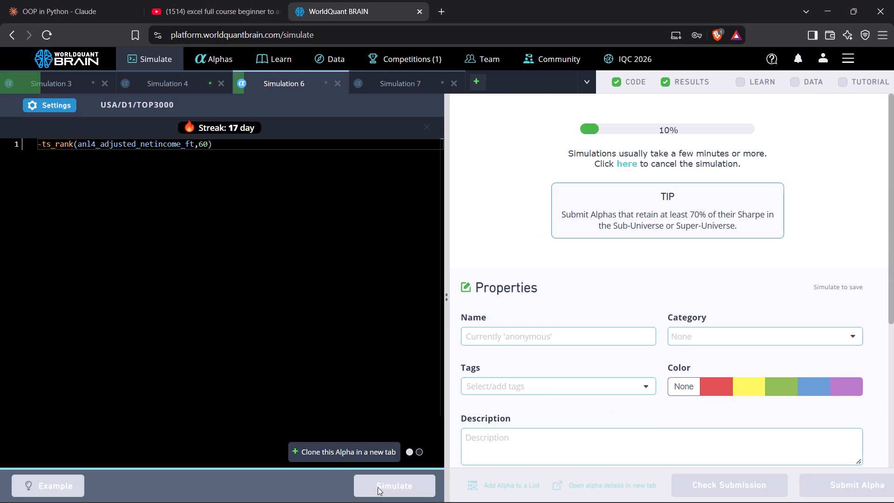
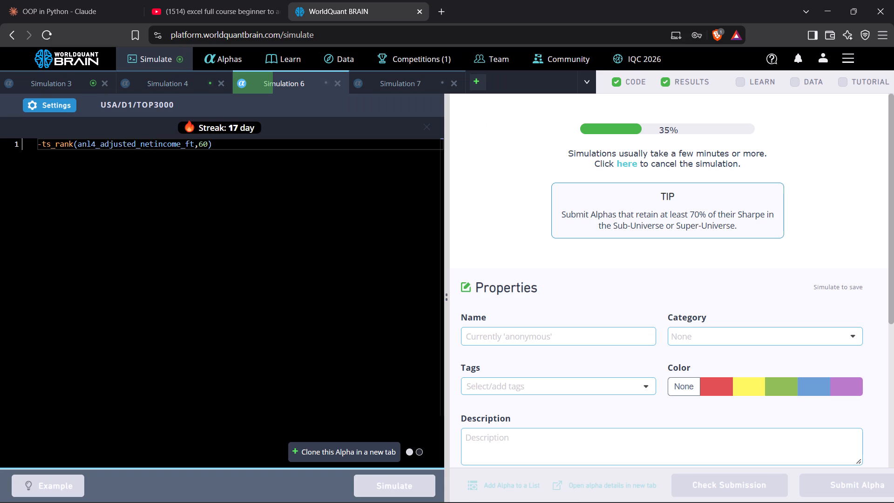
Return to Simulation 3, reveal its test period, and review its yearly statistics and failed IS tests.
left_click(37, 84)
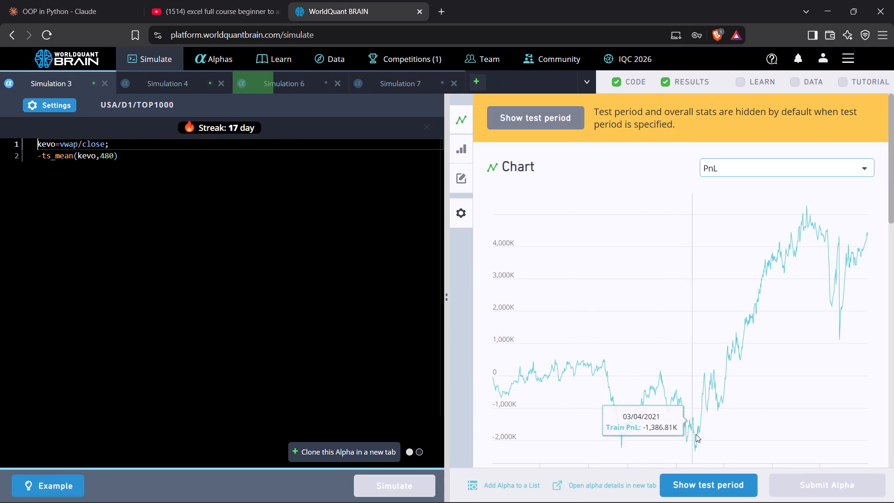
left_click(704, 487)
scroll(769, 332, "down", 8)
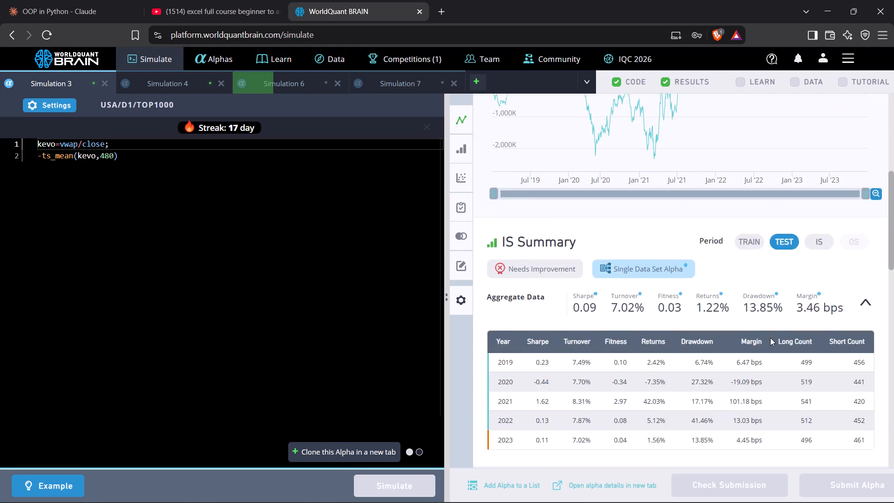
scroll(770, 338, "down", 2)
left_click(550, 361)
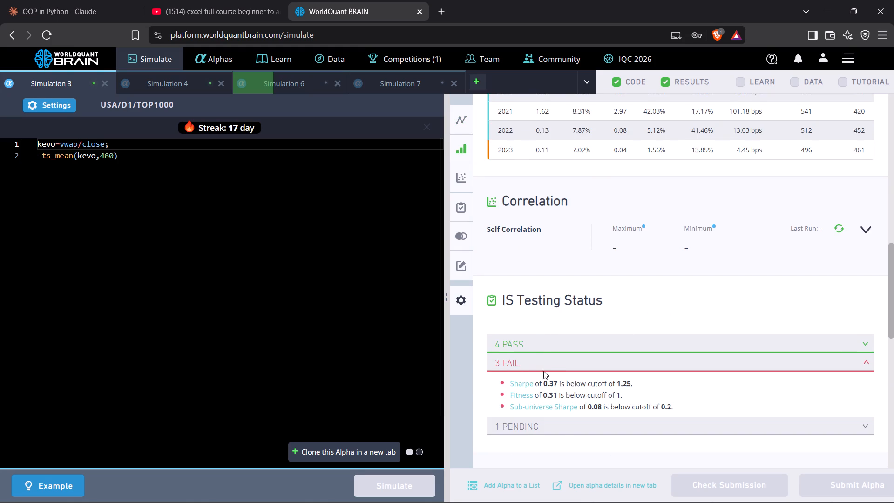
left_click(548, 363)
Set Simulation 3's universe to TOP3000, apply the settings, and simulate the alpha.
left_click(64, 104)
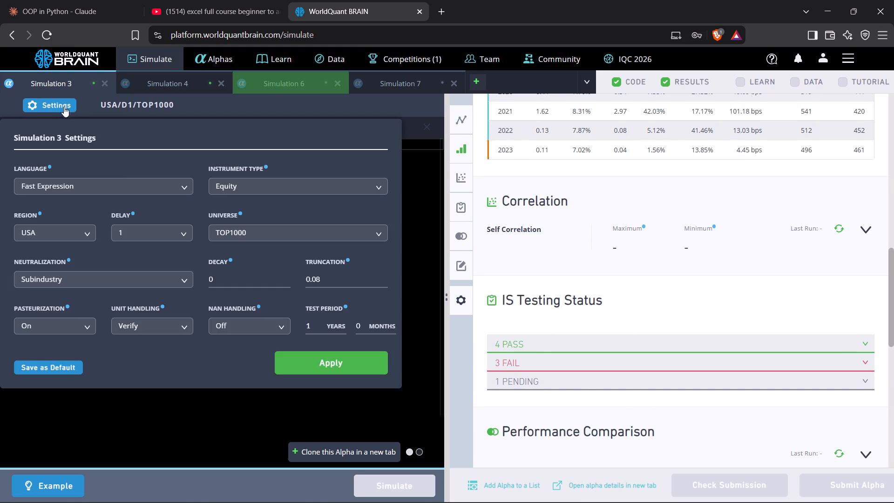
left_click(286, 237)
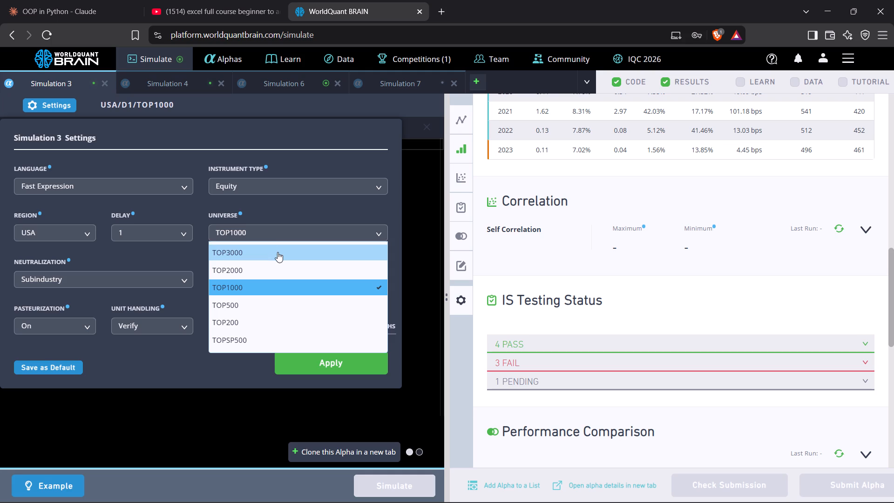
left_click(278, 252)
left_click(367, 363)
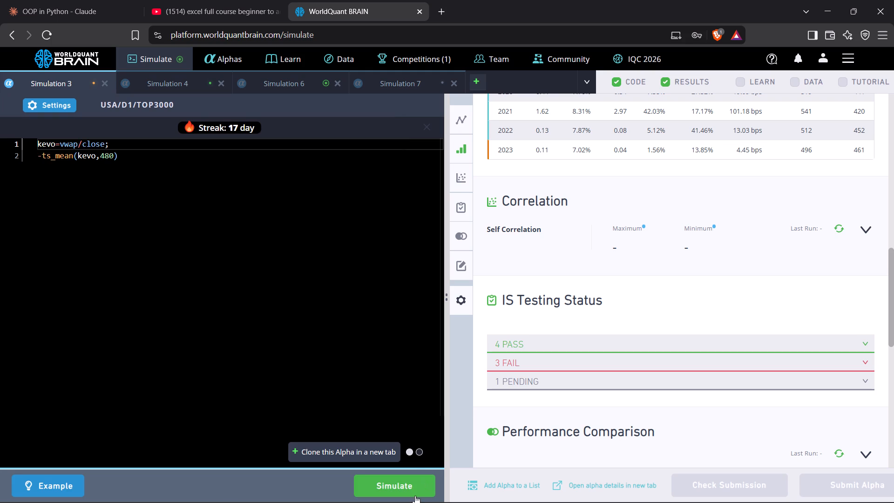
left_click(415, 490)
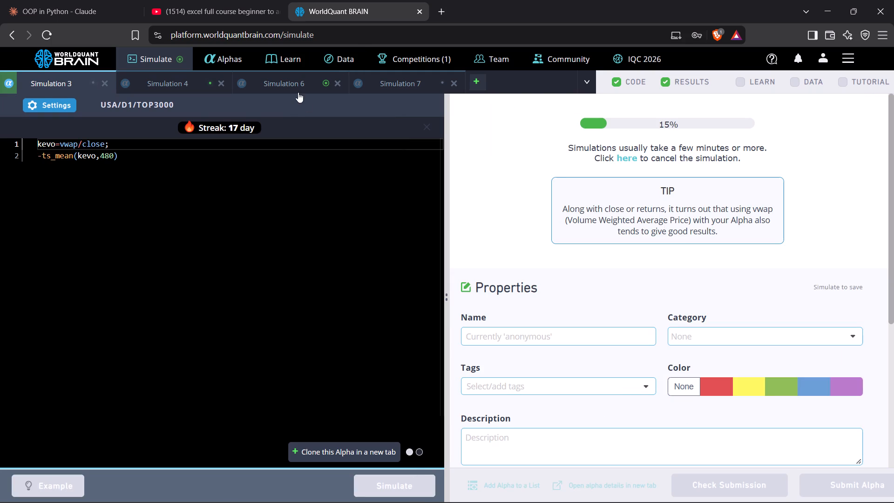
Switch to Simulation 6, reveal its test period, and review the PnL chart.
left_click(298, 82)
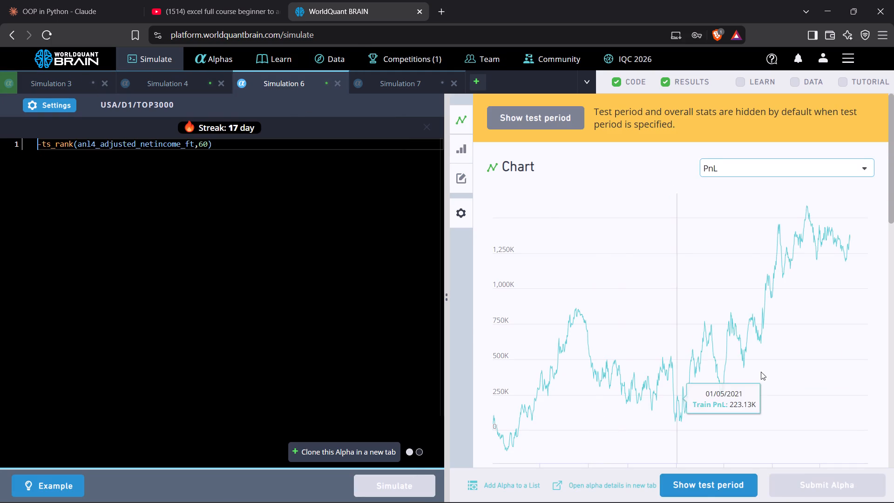
left_click(709, 481)
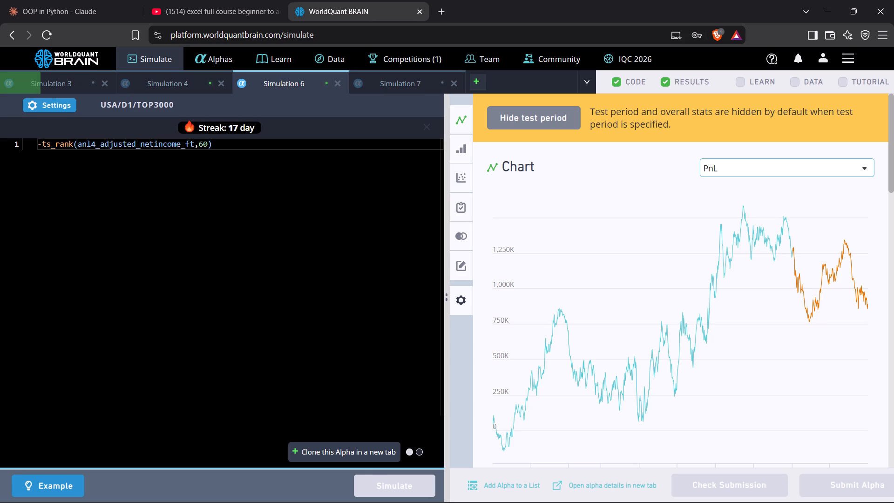
Leave the simulator and look through the site's Alphas, Learn, Data and Competitions sections.
left_click(216, 62)
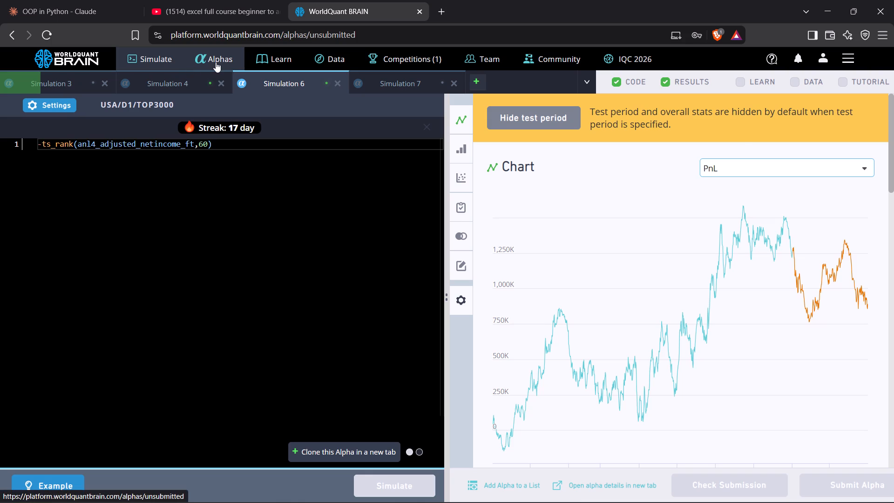
left_click(275, 62)
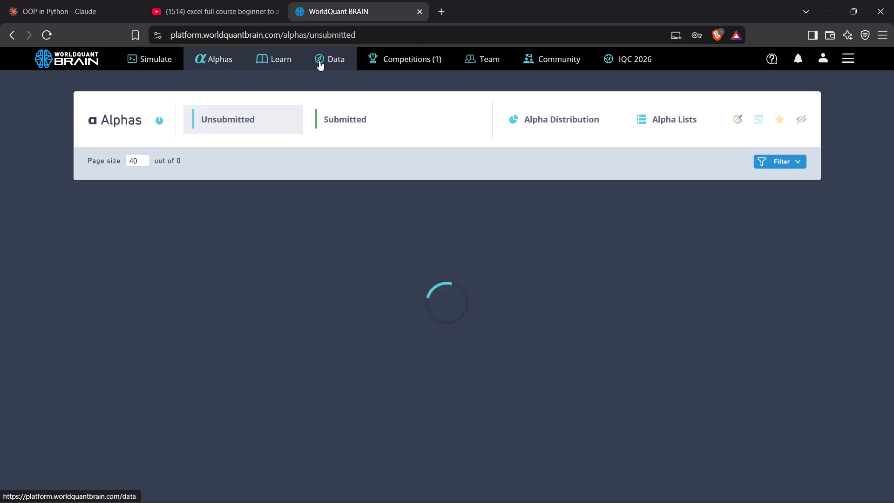